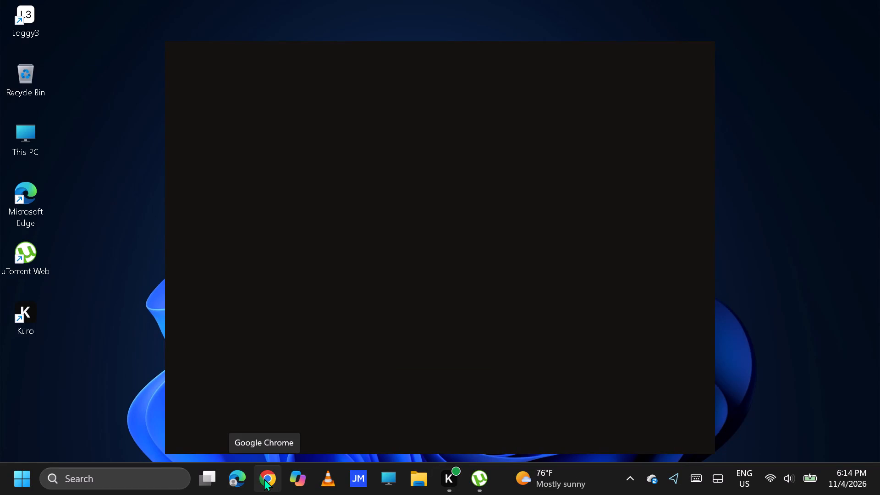
Search the installed apps for Excel 2013 and launch it.
left_click(23, 481)
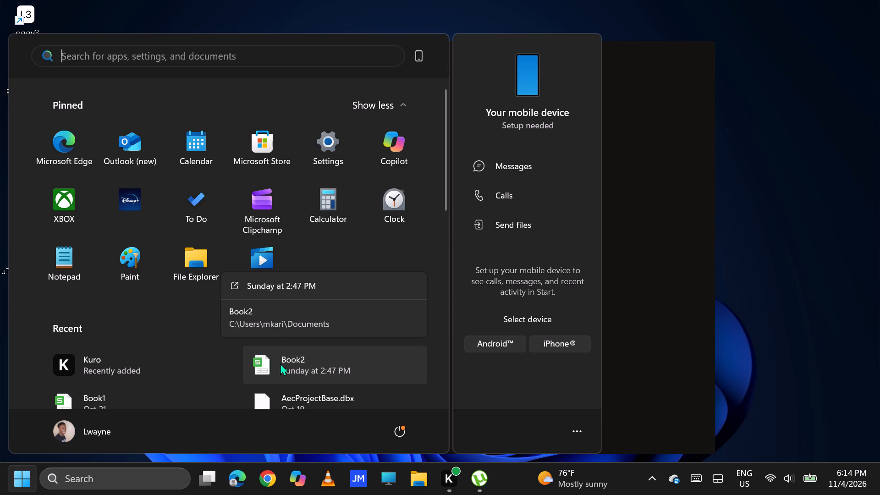
left_click(107, 57)
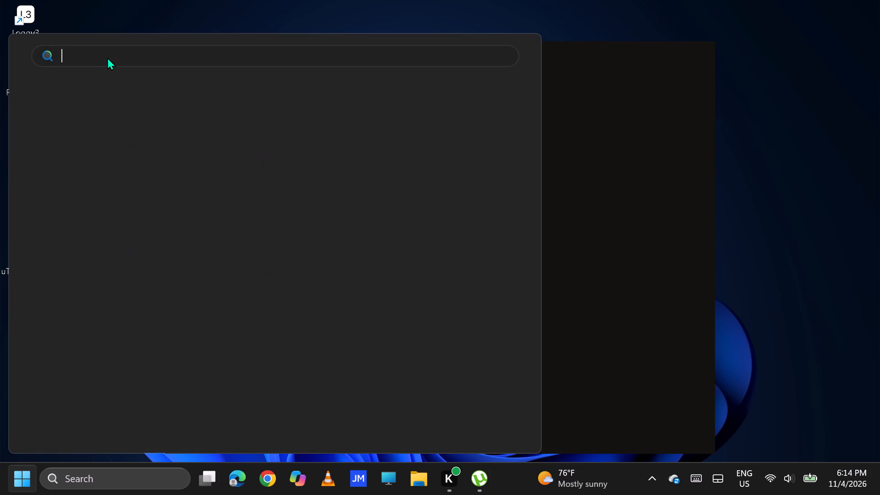
key("e")
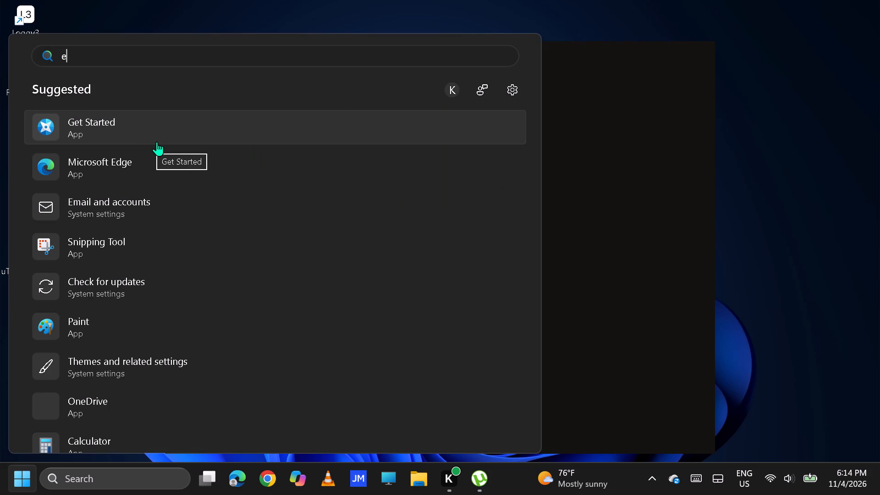
type("xe")
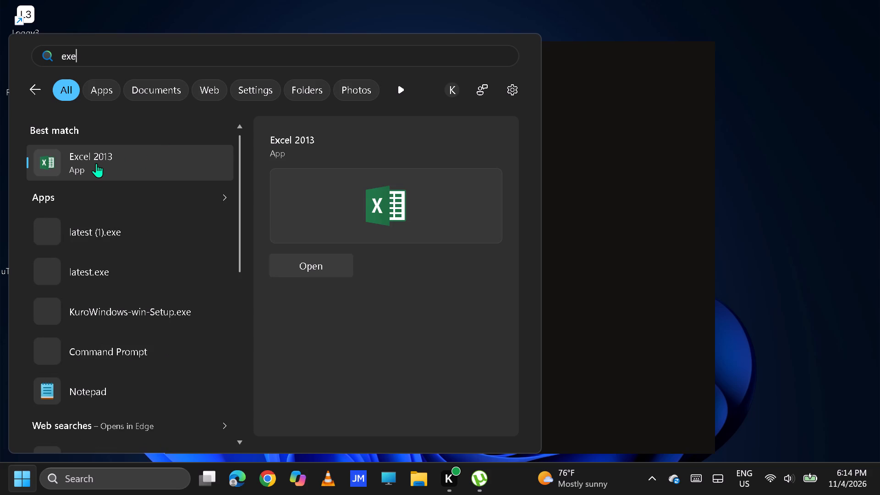
left_click(311, 260)
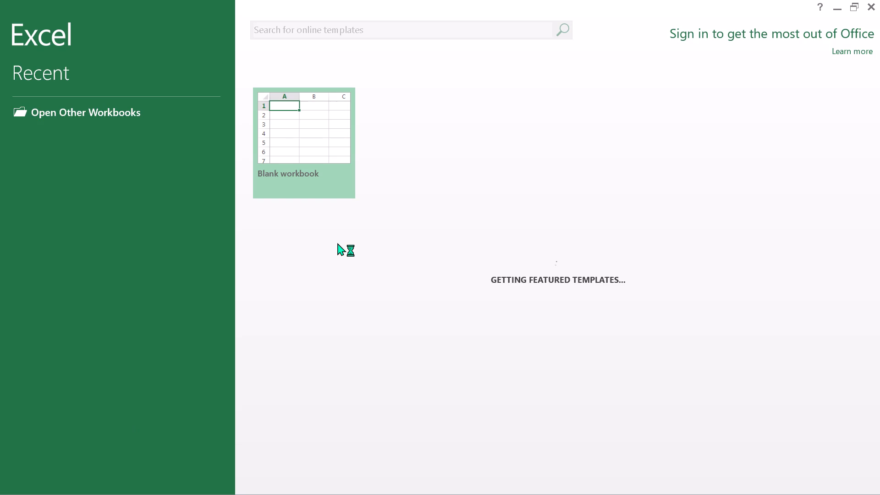
Create a new blank workbook and dismiss the Microsoft Office Activation Wizard.
left_click(301, 121)
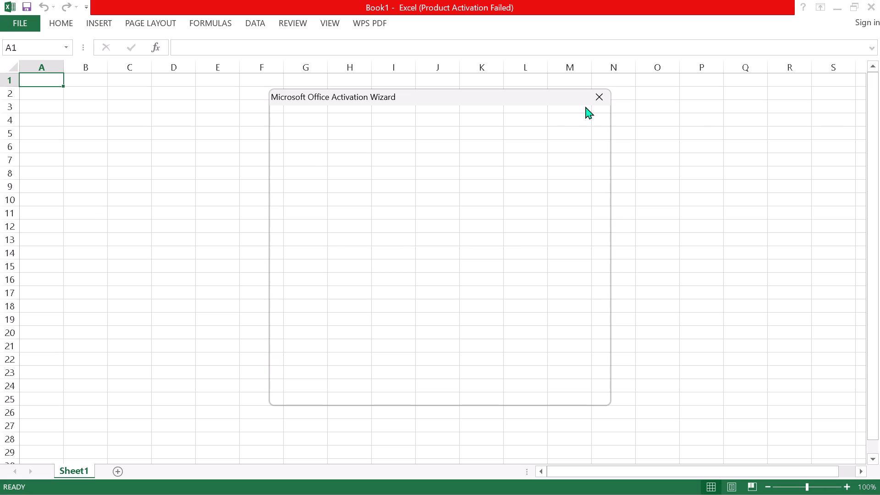
left_click(598, 94)
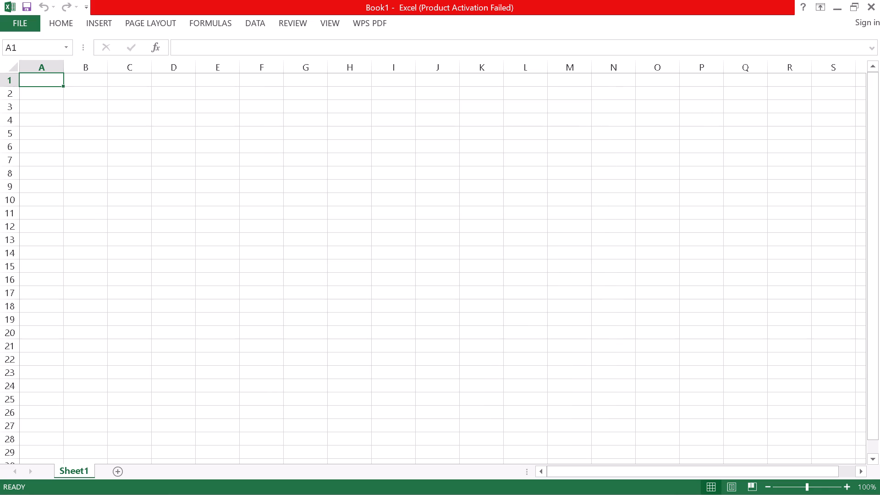
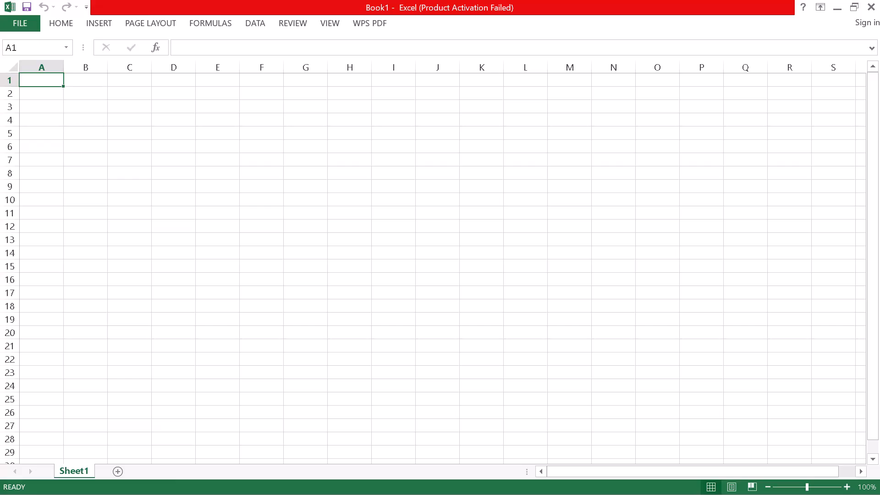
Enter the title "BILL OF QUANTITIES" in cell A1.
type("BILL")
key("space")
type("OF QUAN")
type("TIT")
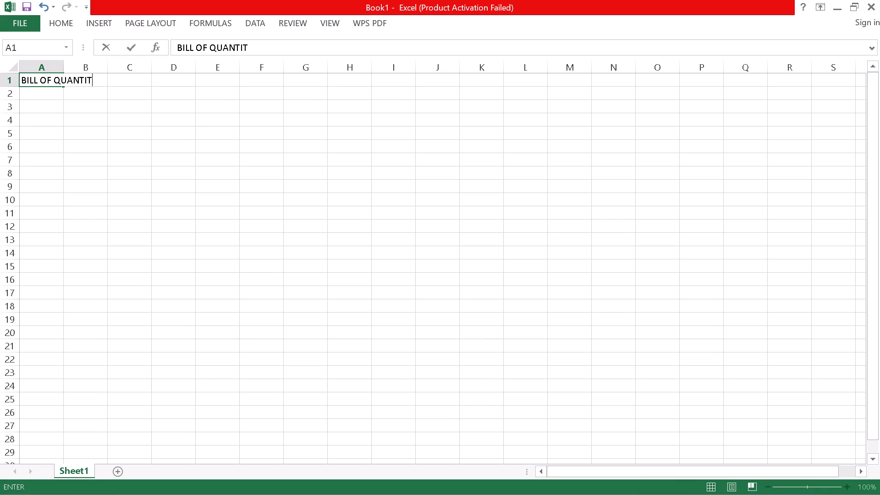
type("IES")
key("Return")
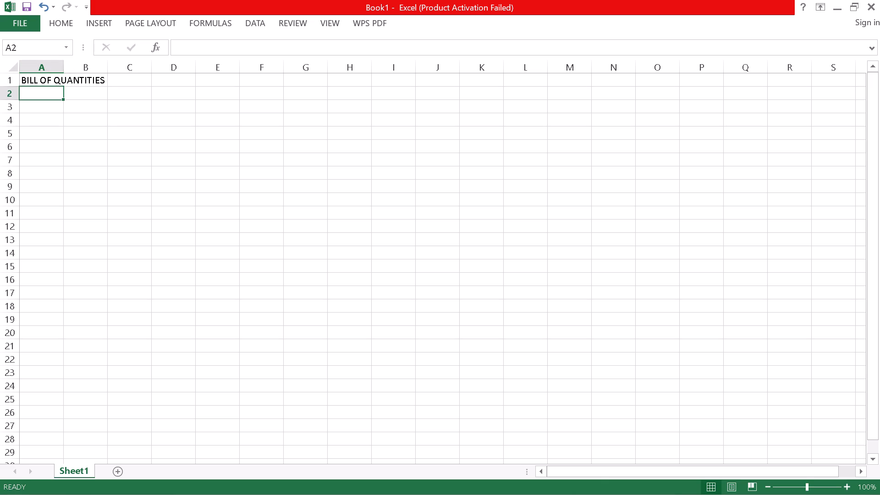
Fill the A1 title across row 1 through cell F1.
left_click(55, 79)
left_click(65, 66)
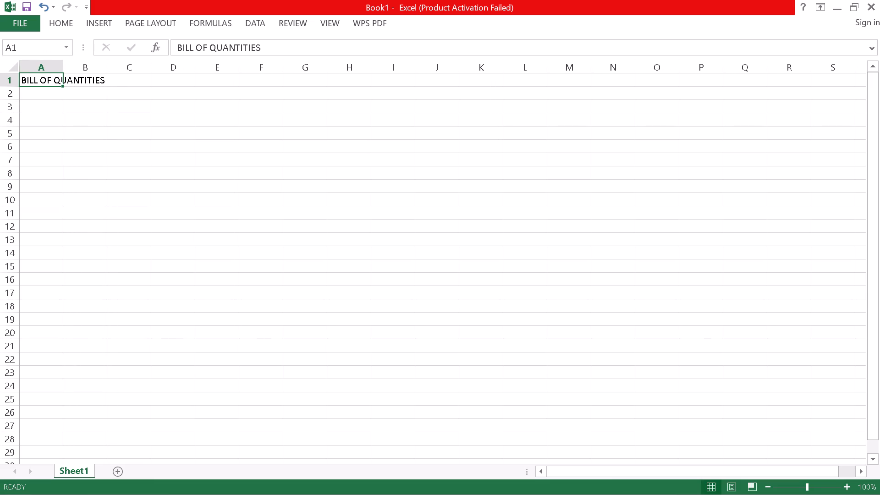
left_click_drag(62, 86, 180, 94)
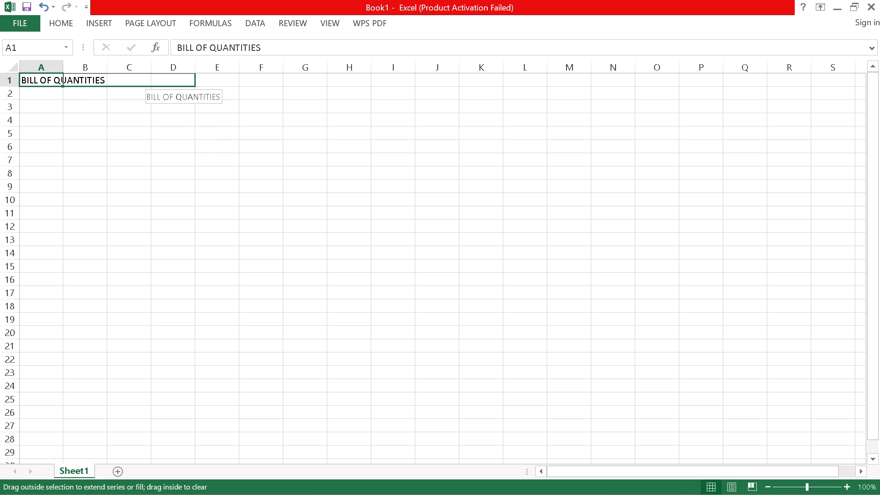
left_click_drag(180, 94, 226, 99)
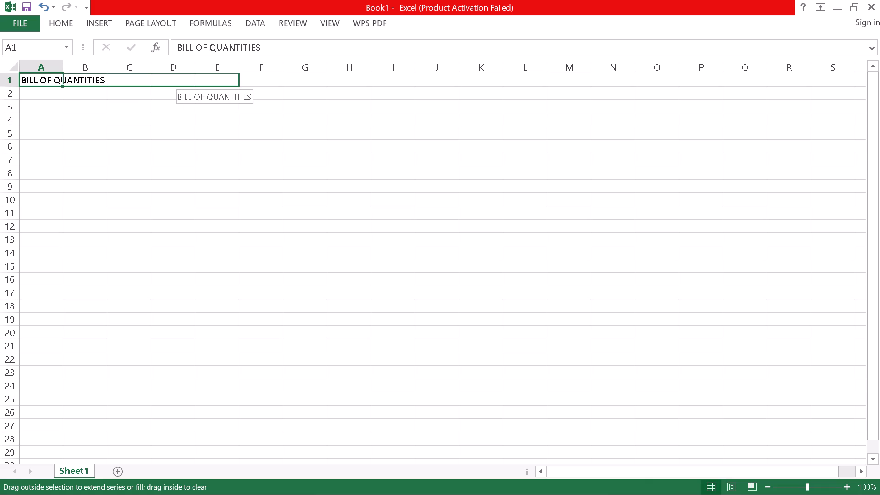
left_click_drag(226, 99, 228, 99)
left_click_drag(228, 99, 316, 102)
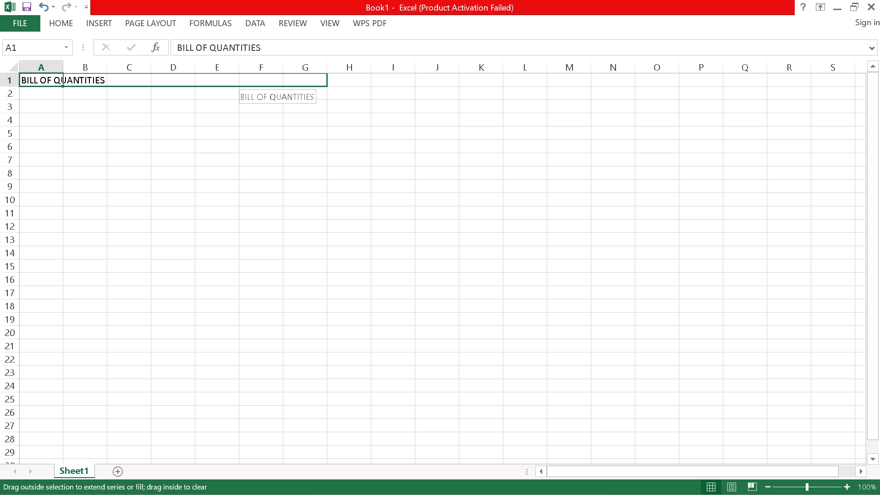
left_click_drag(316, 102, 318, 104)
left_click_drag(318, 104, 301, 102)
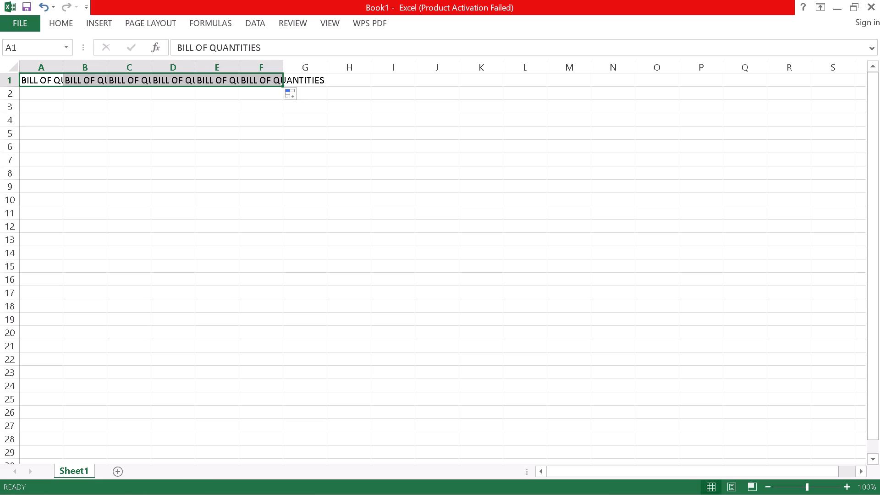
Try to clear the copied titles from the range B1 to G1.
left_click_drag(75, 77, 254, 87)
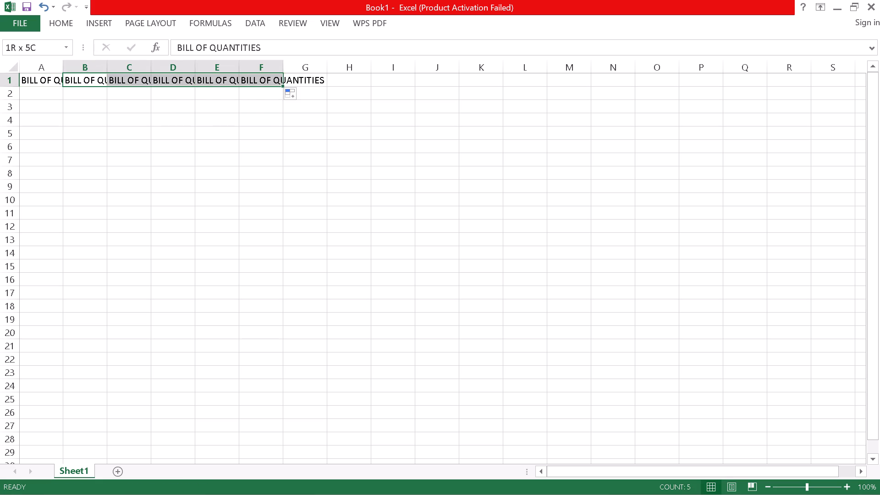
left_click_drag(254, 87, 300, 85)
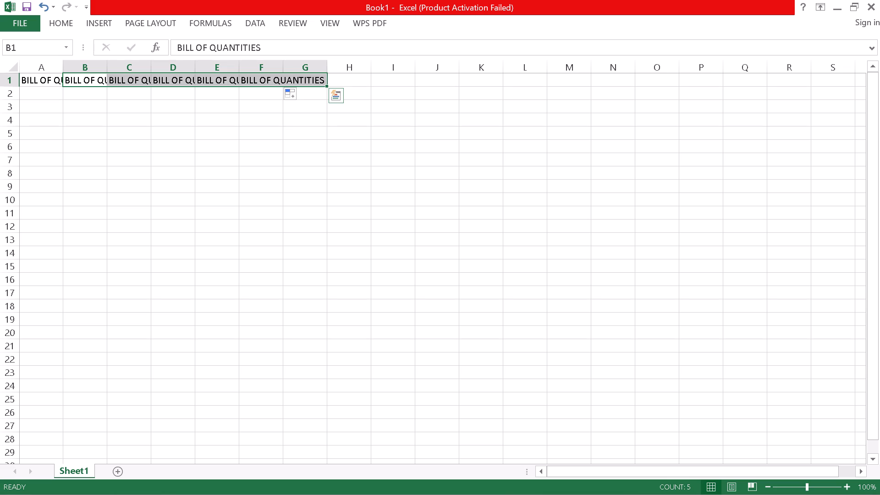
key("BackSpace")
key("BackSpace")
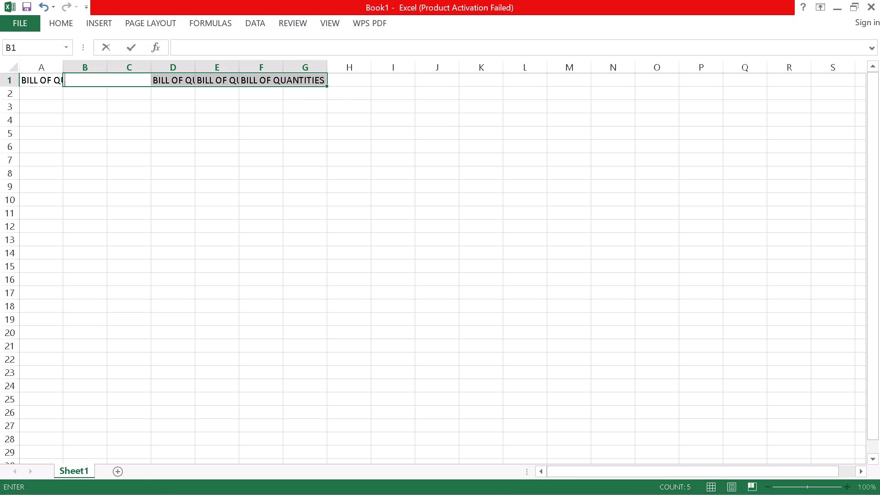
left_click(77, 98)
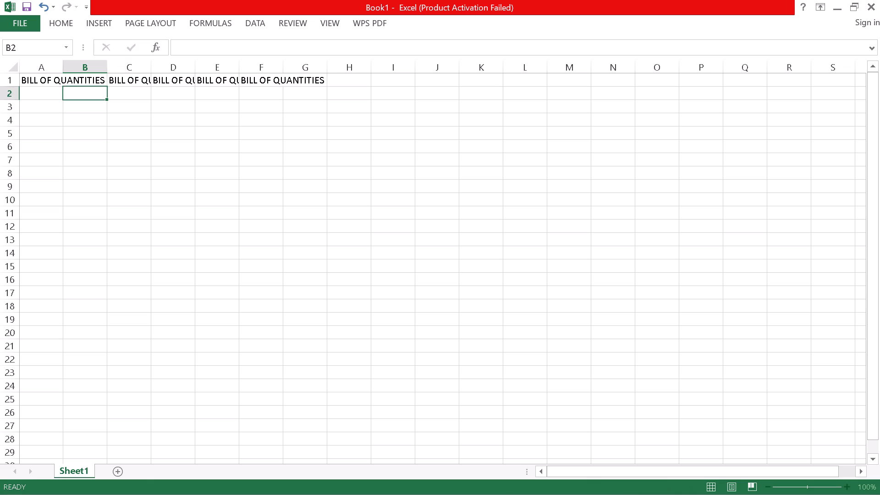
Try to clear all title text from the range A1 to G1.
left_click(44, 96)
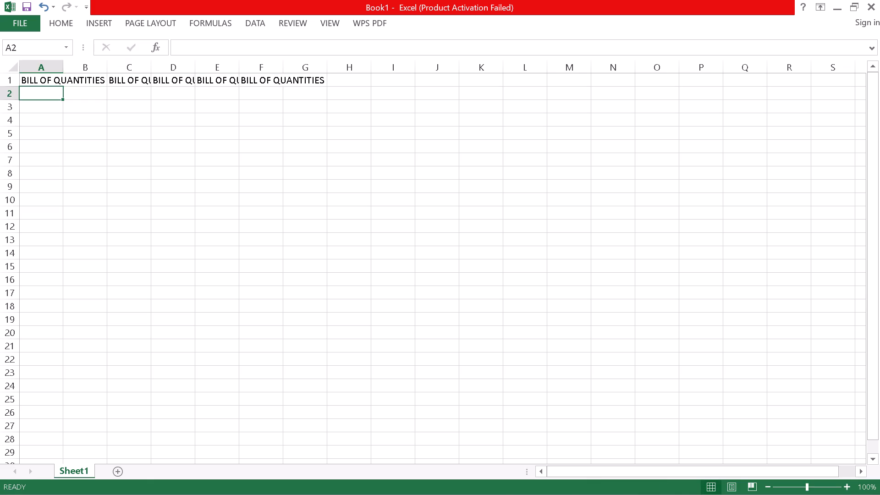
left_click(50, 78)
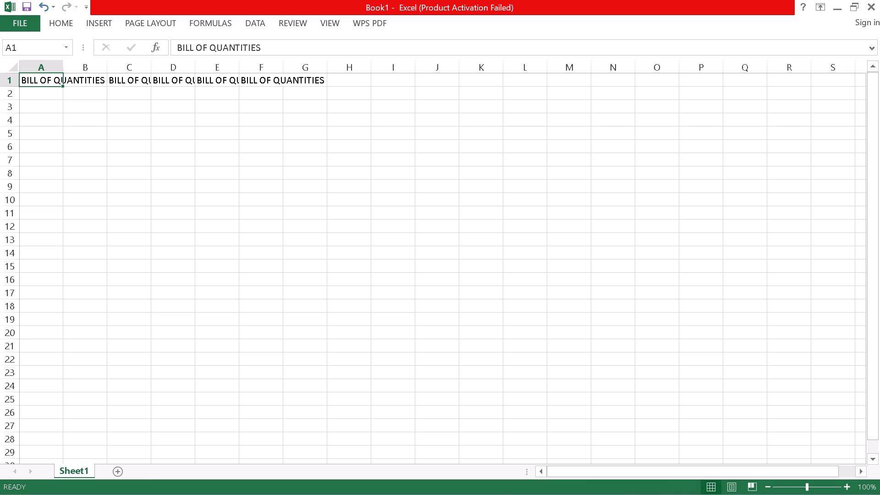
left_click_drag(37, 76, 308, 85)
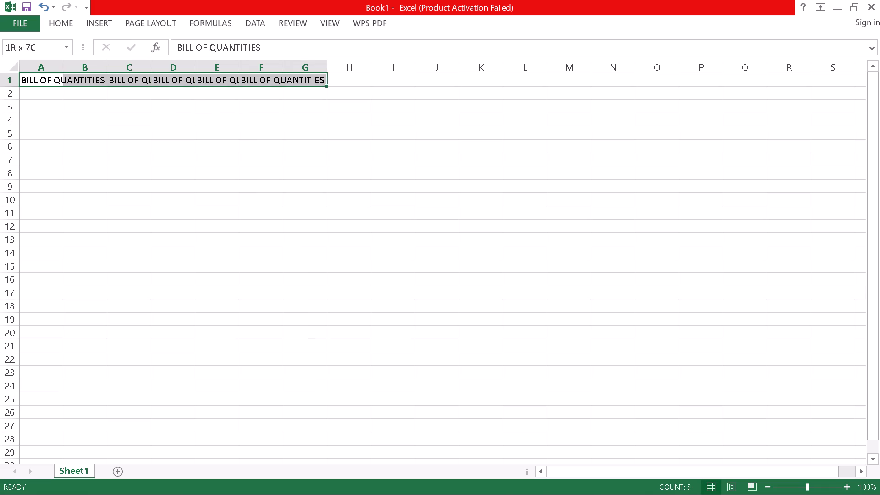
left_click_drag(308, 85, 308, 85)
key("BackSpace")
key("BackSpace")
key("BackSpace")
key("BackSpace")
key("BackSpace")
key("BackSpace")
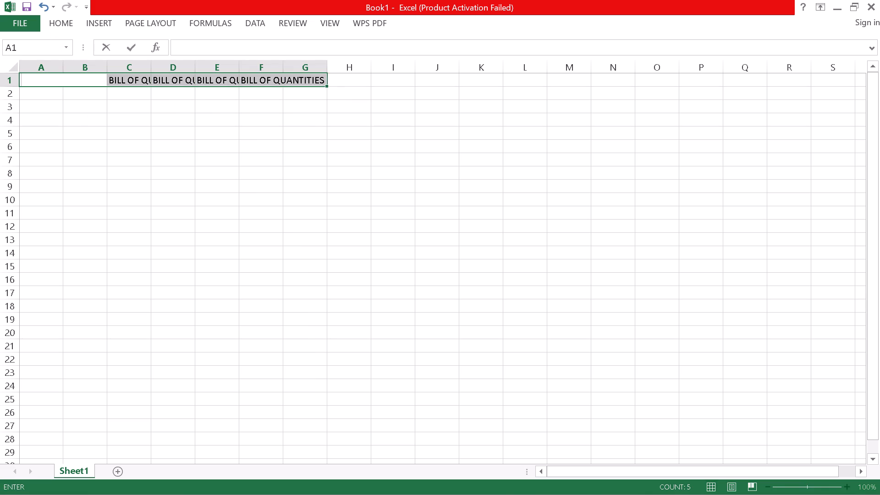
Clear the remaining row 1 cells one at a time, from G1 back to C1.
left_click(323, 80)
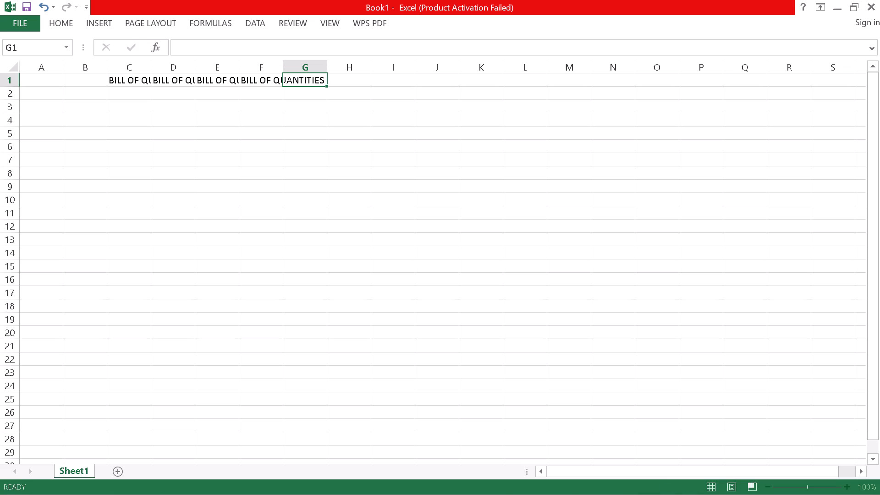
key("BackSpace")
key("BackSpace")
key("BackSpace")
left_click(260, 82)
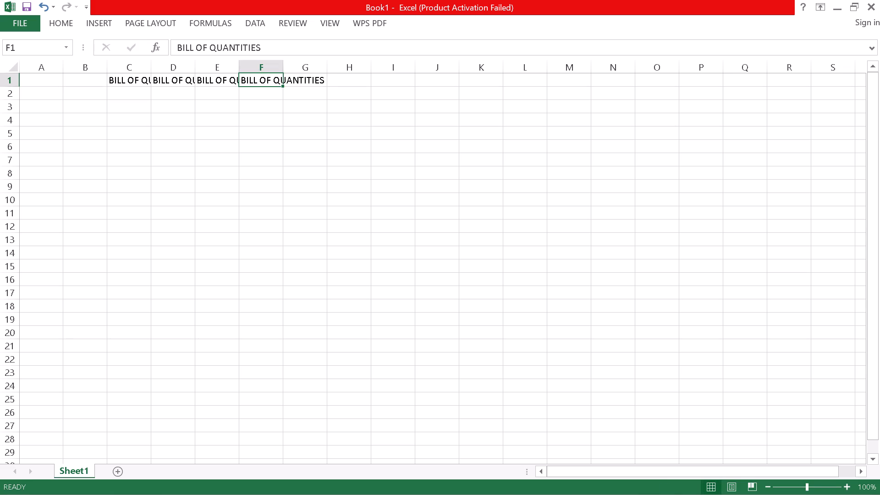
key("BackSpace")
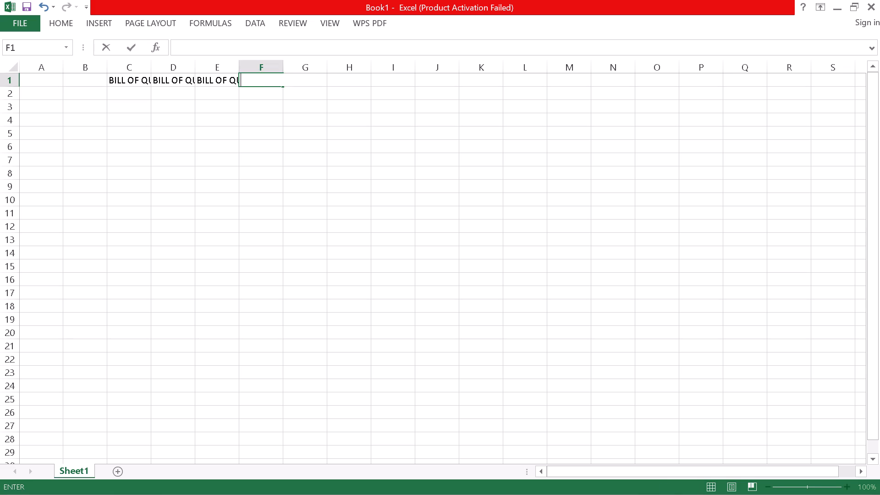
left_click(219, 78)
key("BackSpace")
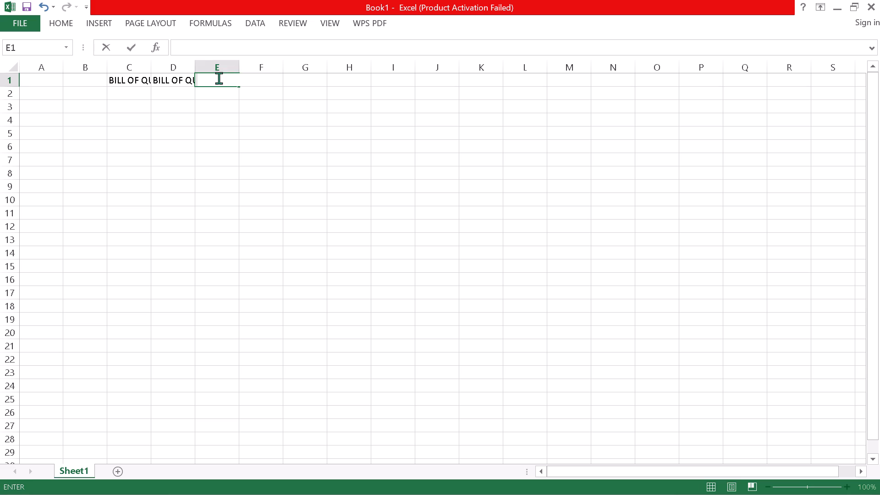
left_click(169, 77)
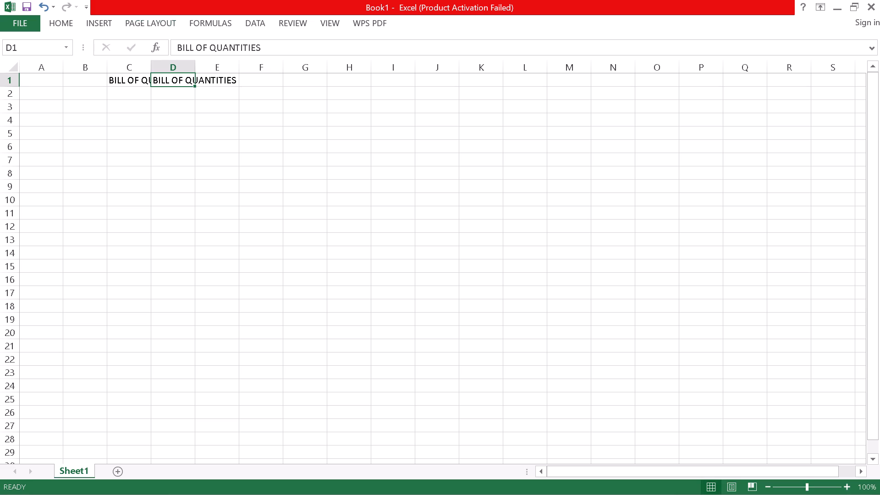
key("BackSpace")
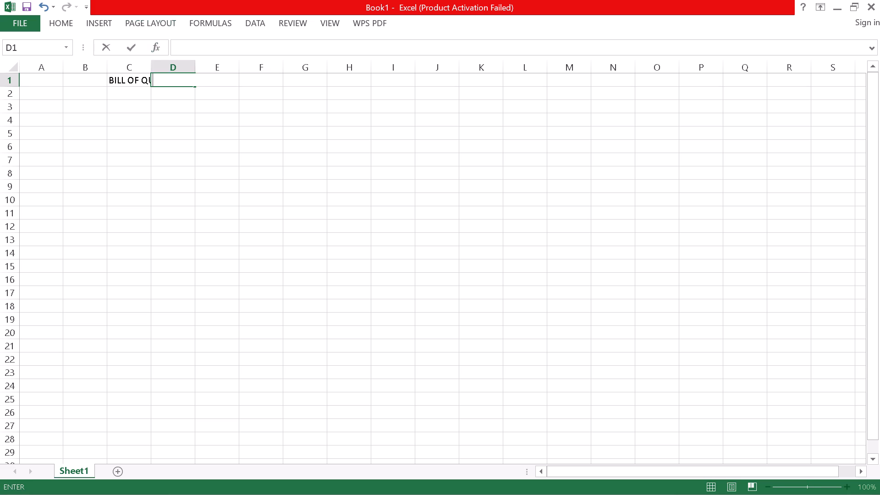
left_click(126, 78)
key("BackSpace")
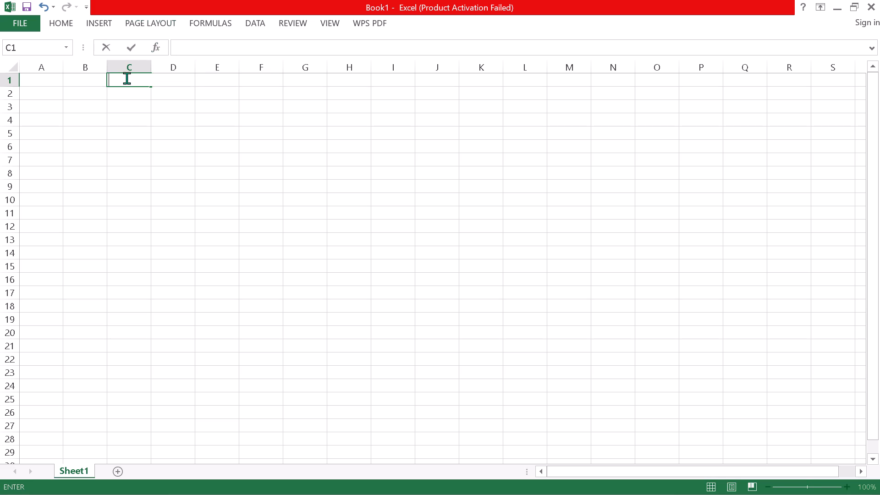
Enter the title "BILL OF QUANTITIES" in cell A1.
left_click(32, 82)
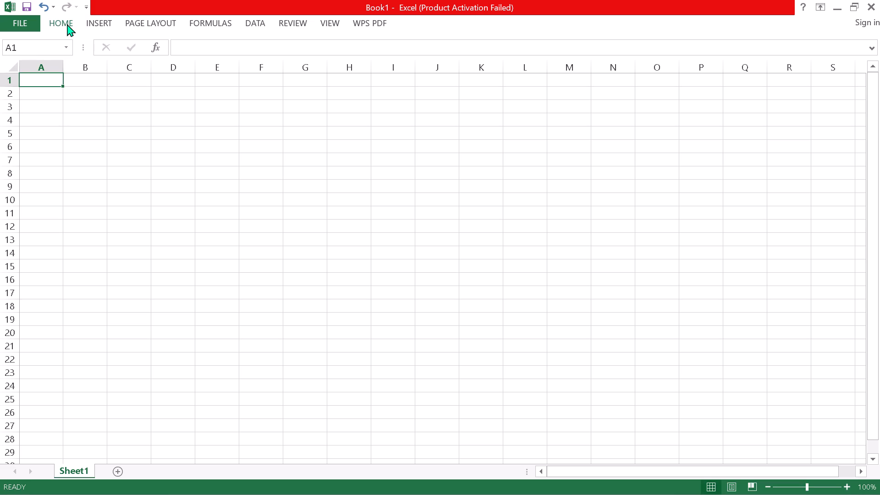
type("BILL")
key("space")
type("OF")
key("space")
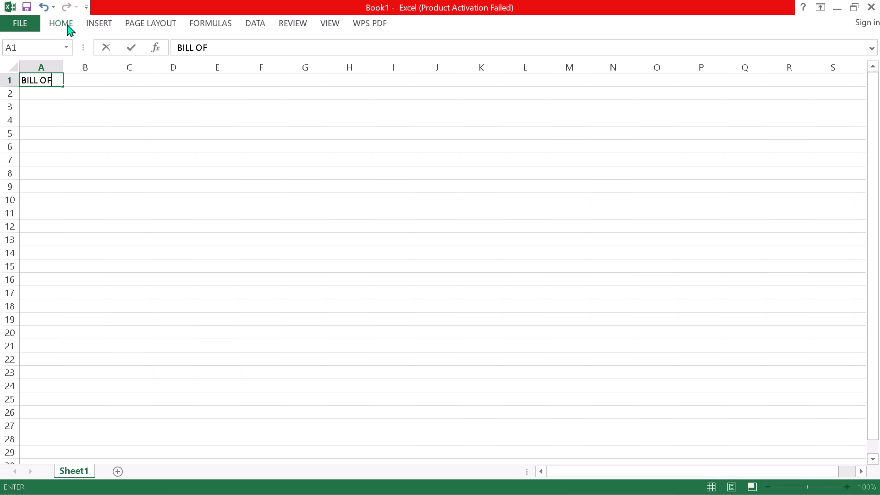
type("QUANTI")
type("TIES")
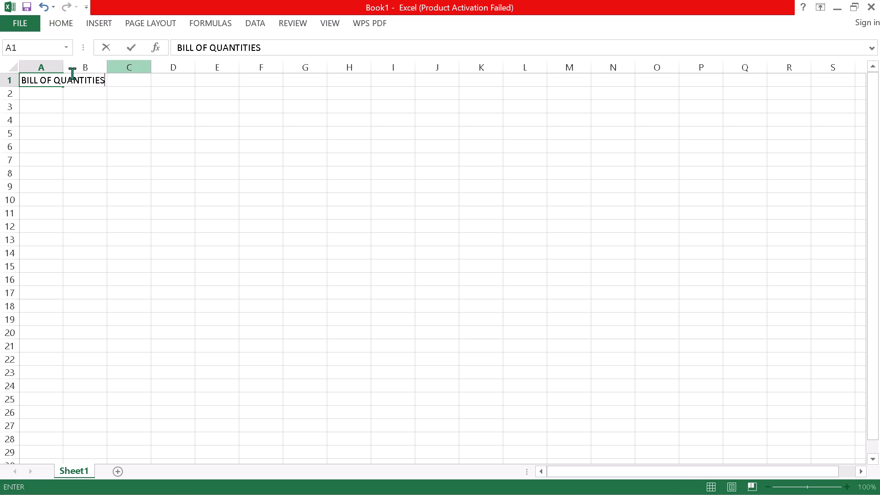
key("Return")
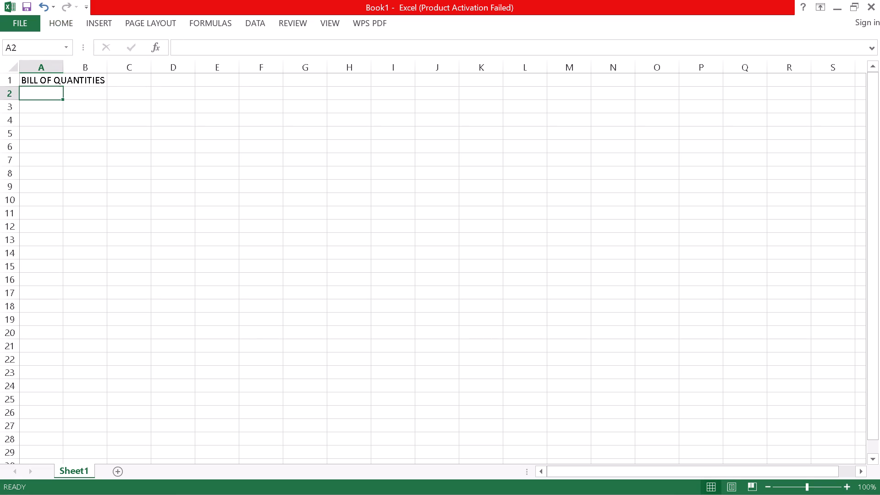
Apply Merge & Center to cell A2.
left_click(63, 23)
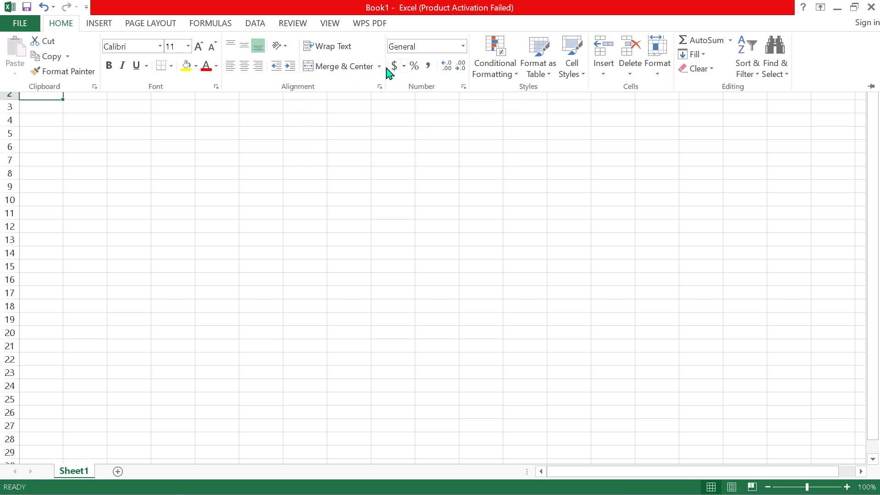
left_click(352, 66)
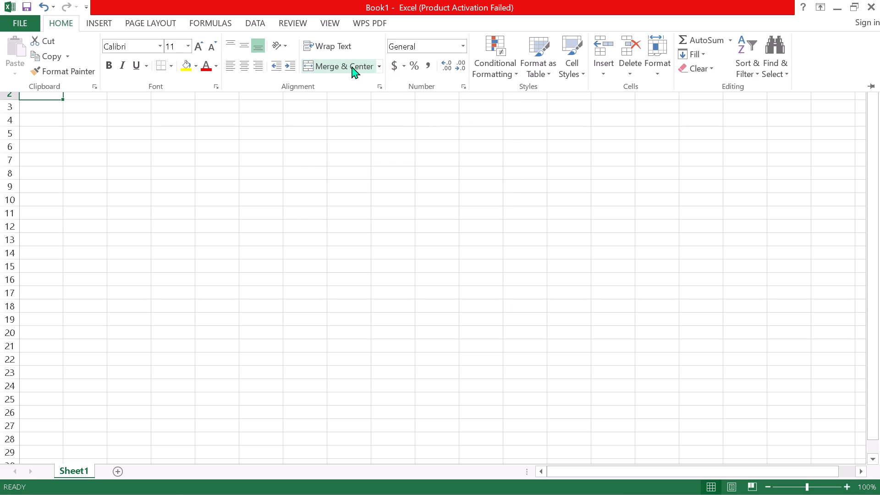
left_click(88, 125)
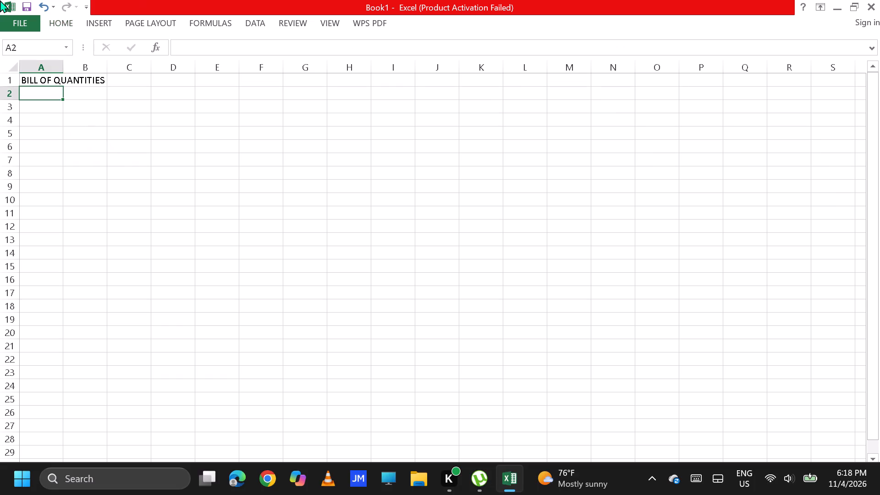
Merge and centre the "BILL OF QUANTITIES" title across cells A1 to F1.
left_click(55, 81)
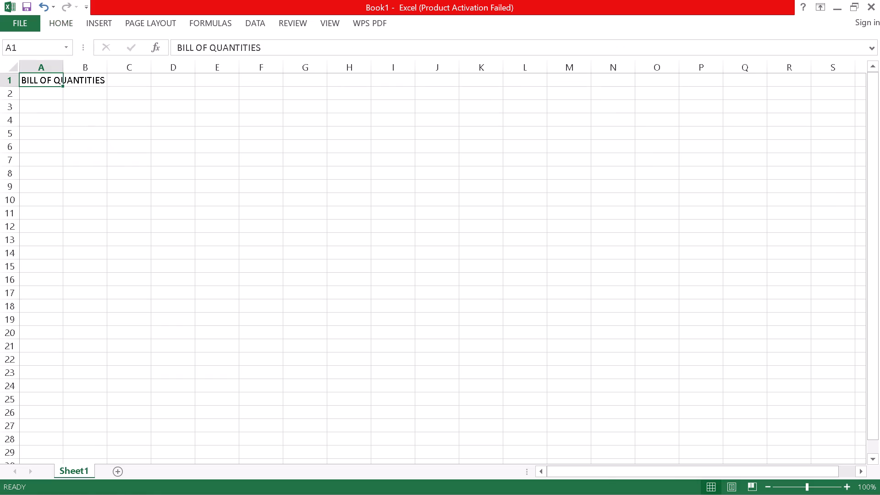
left_click_drag(60, 80, 306, 78)
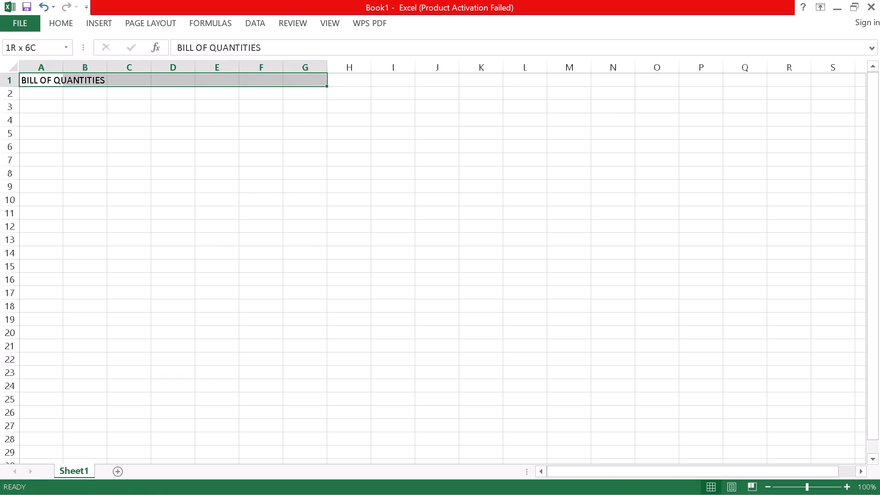
left_click_drag(306, 78, 275, 81)
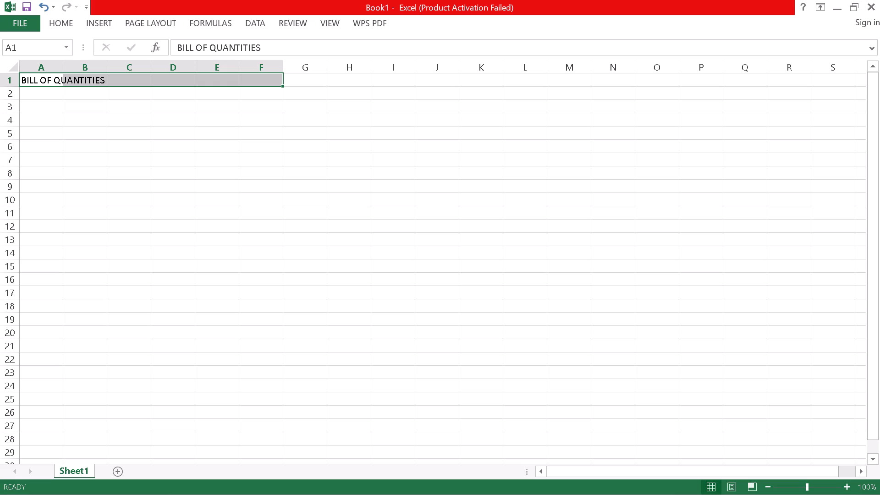
left_click(64, 24)
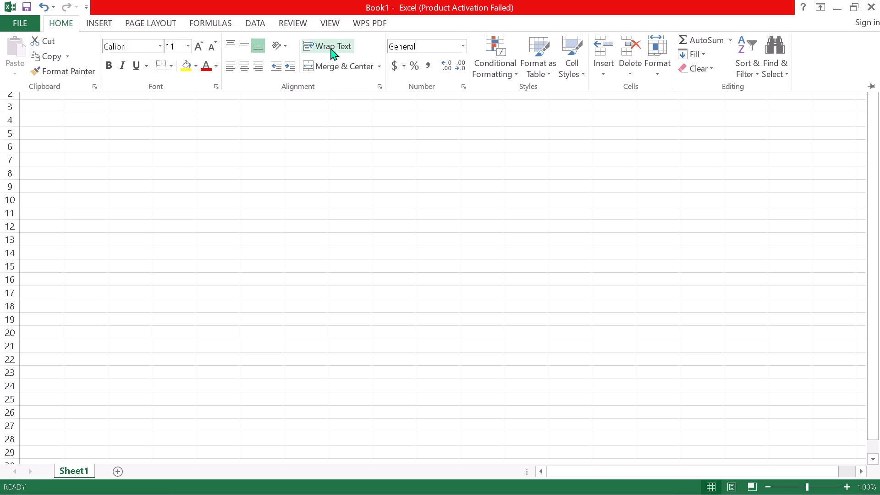
left_click(328, 70)
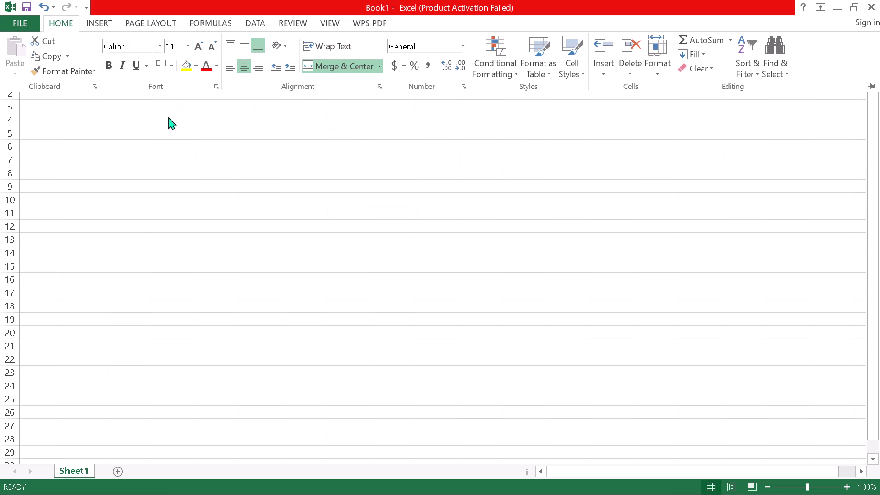
left_click(117, 124)
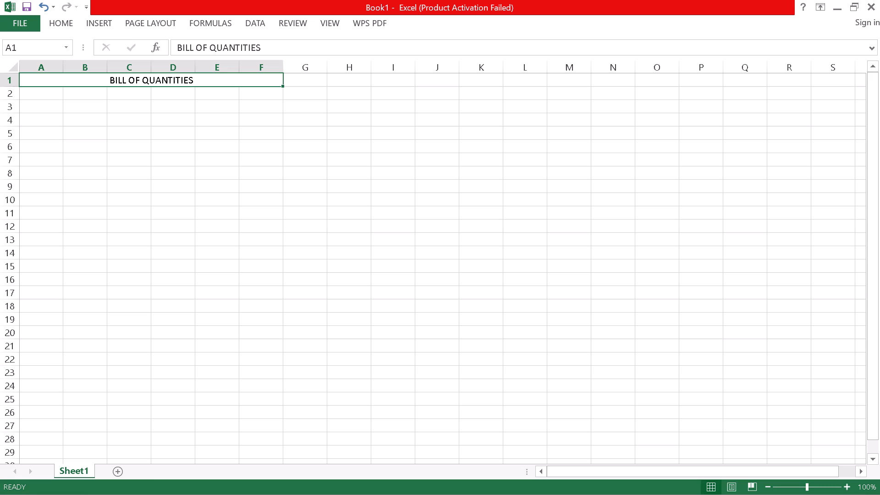
Enter the subtitle "Schedule of Materials and Costs" in cell A2.
left_click(46, 94)
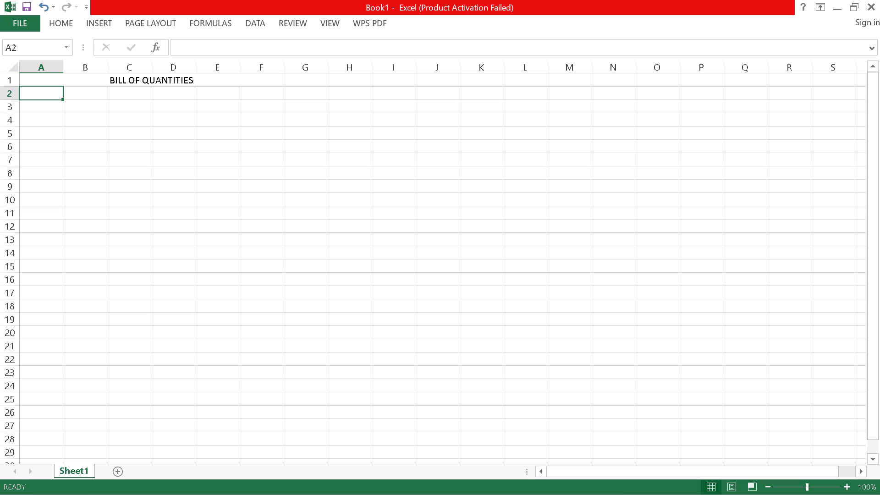
type("SC")
key("h")
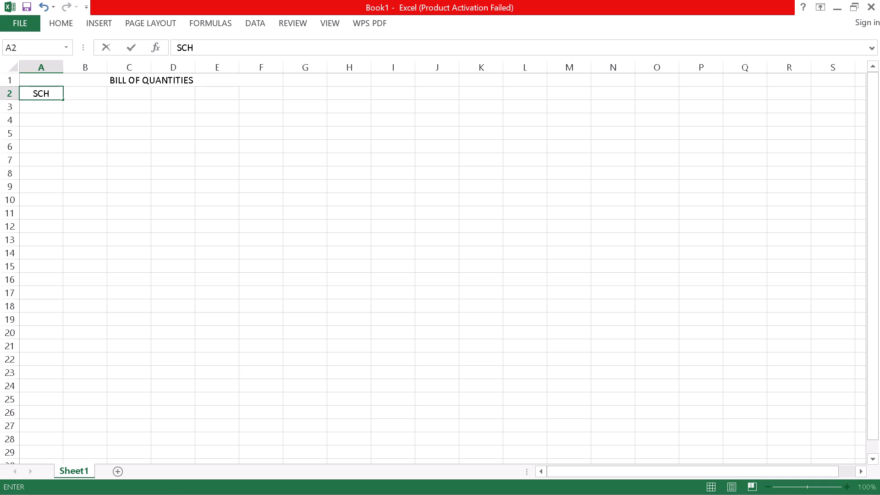
key("BackSpace")
key("BackSpace")
type("chedule")
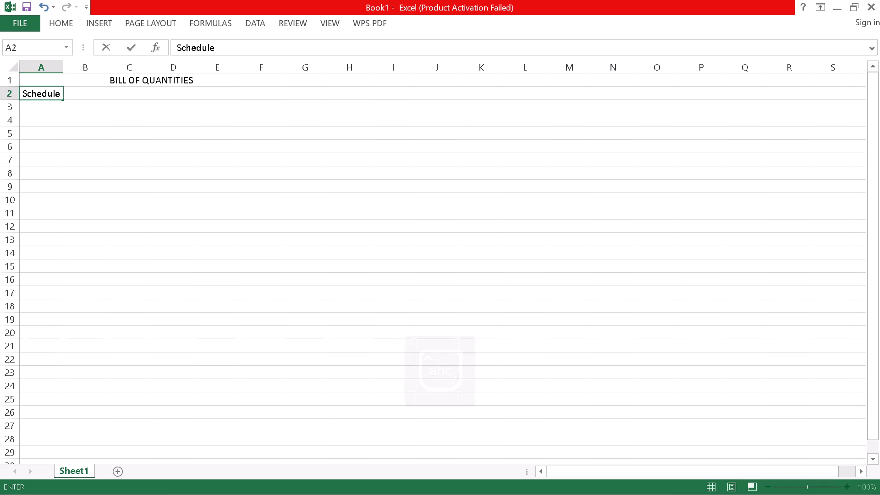
key("space")
type("of")
key("space")
key("m")
key("a")
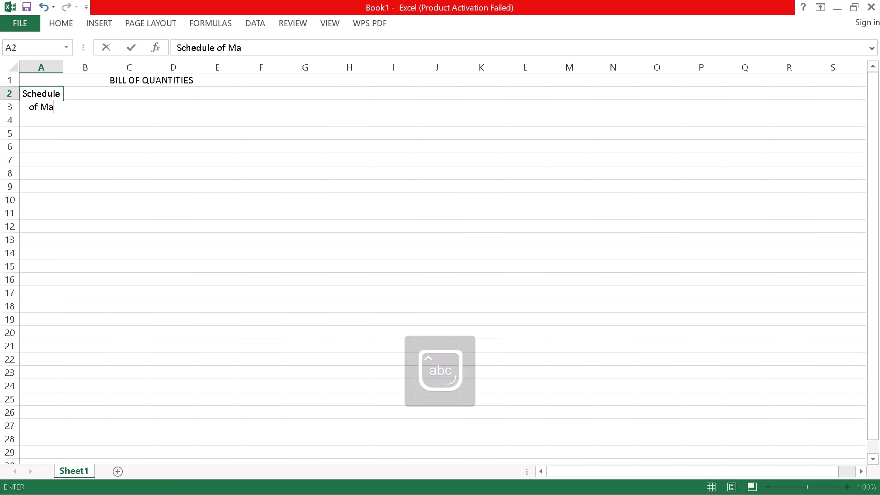
key("t")
type("erials")
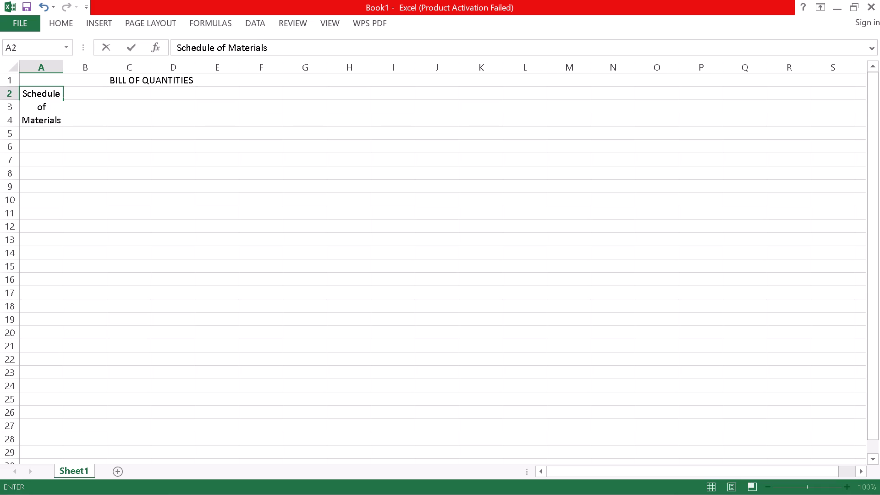
key("space")
key("space")
key("BackSpace")
key("BackSpace")
key("space")
type("and")
key("space")
type("cos")
key("BackSpace")
key("BackSpace")
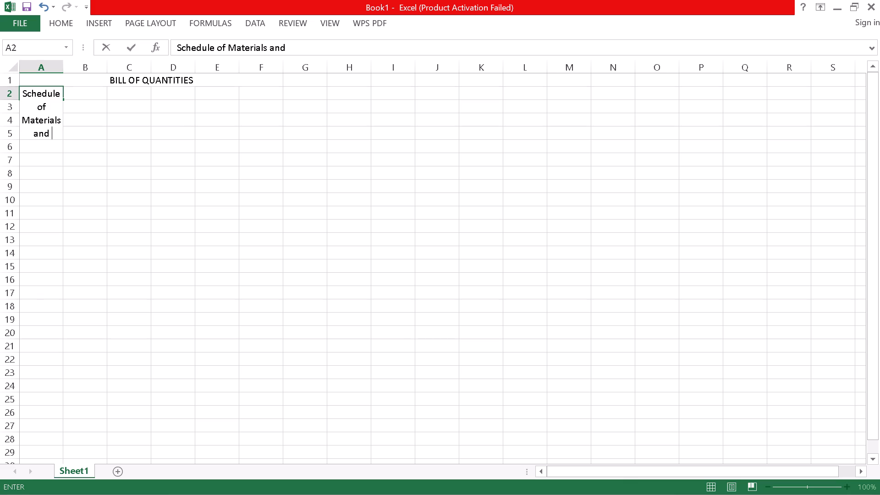
key("c")
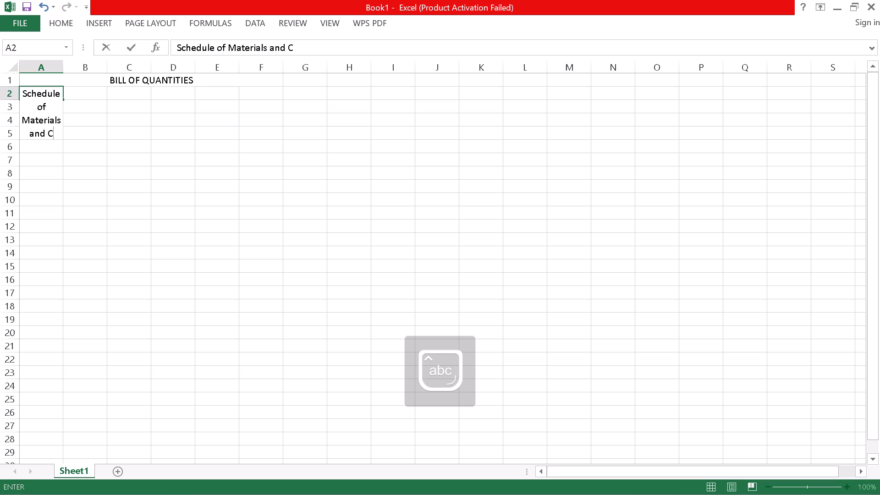
type("ost")
key("s")
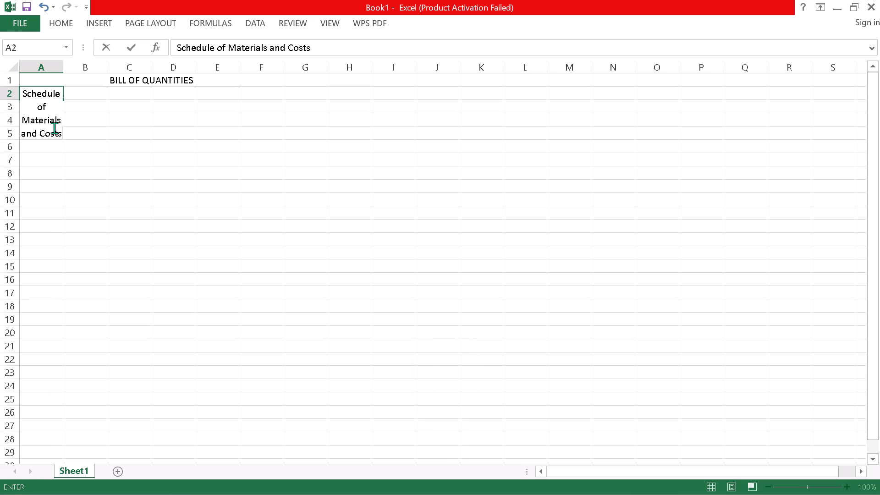
key("Return")
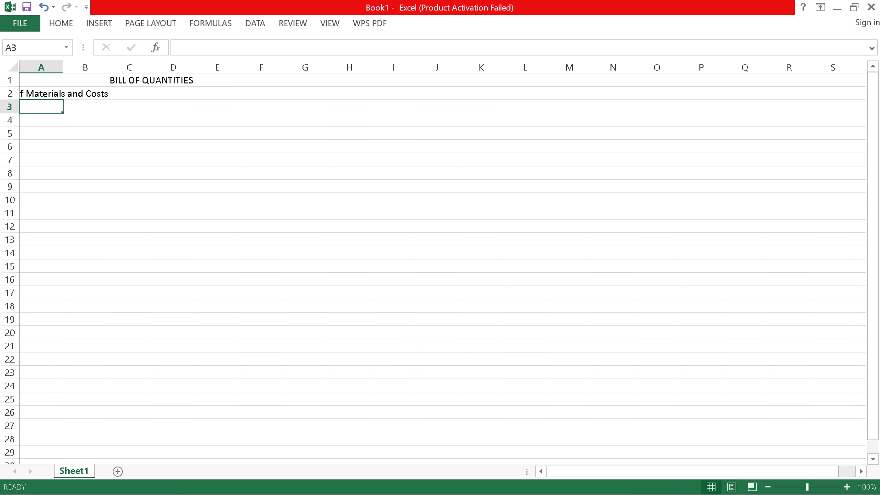
Merge and centre the "Schedule of Materials and Costs" subtitle across cells A2 to F2.
left_click(71, 92)
left_click(28, 95)
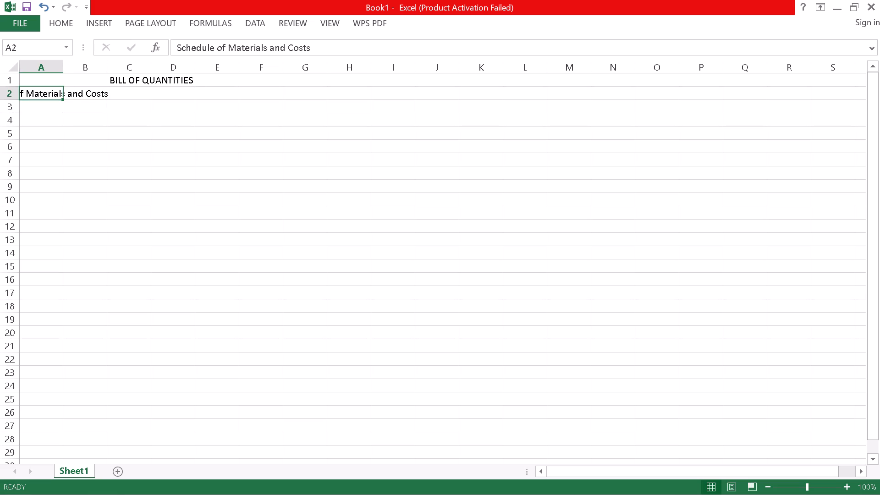
left_click_drag(60, 92, 118, 87)
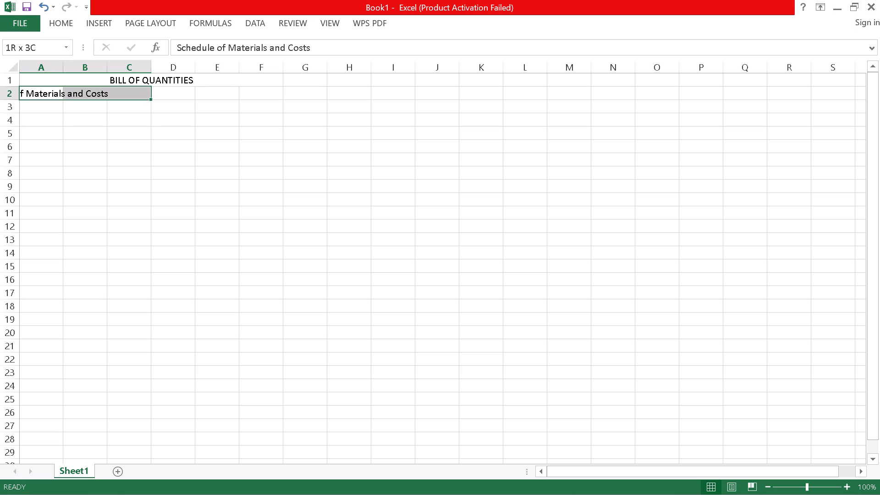
left_click_drag(118, 87, 251, 92)
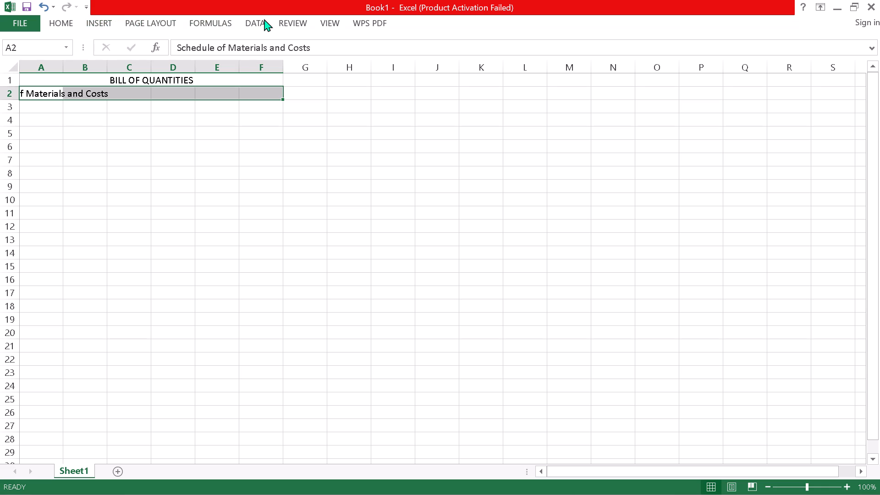
left_click(64, 19)
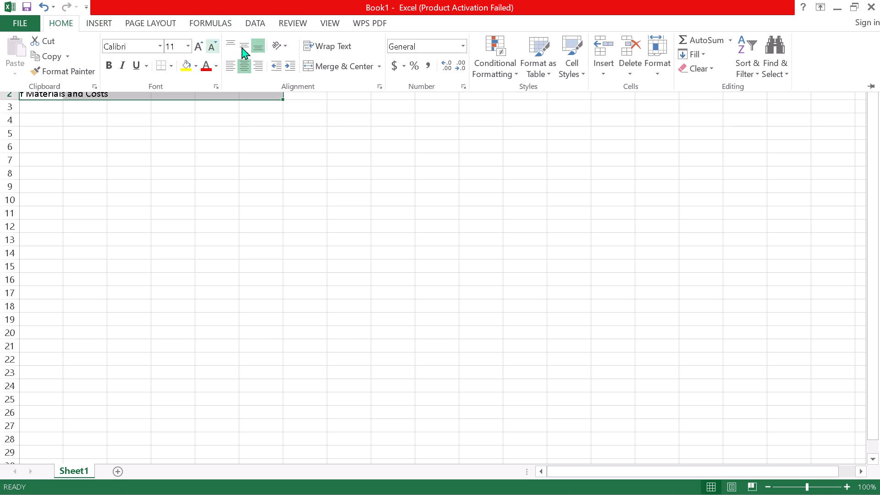
left_click(328, 62)
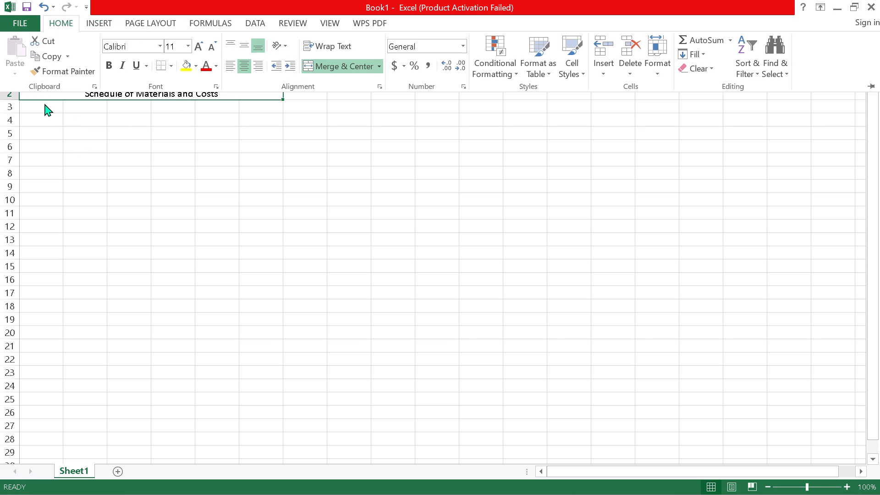
left_click(44, 104)
Enter the column headings "No." in cell A3 and "Description" in cell B3.
left_click(44, 108)
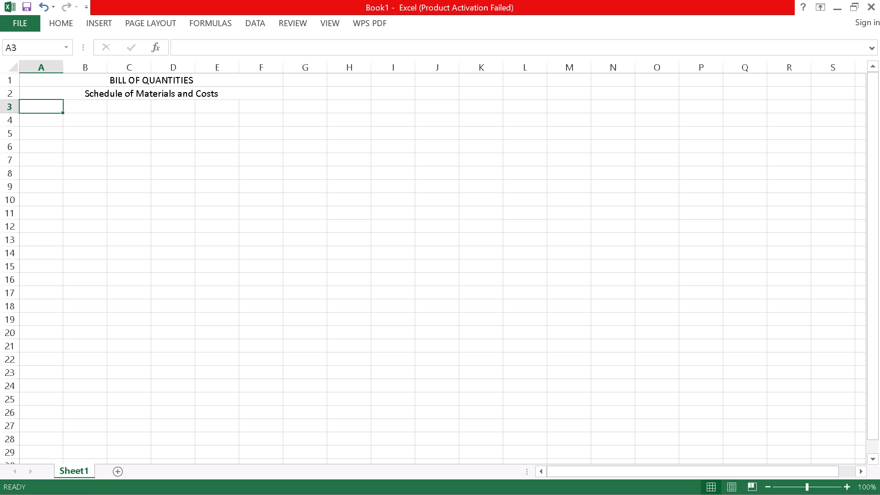
key("n")
key("o")
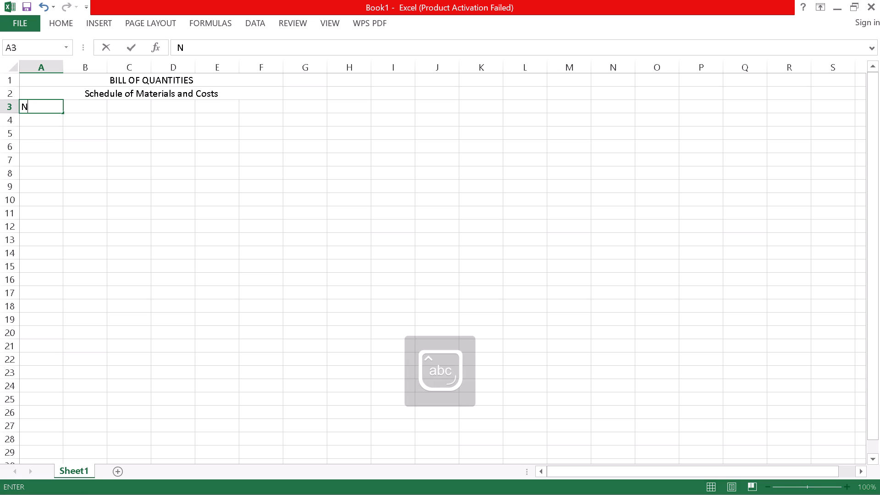
key("period")
key("Right")
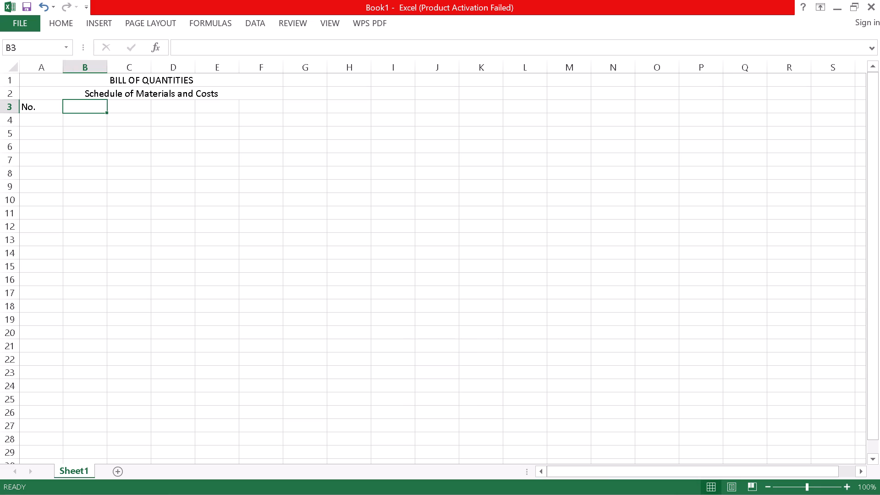
key("d")
type("escription")
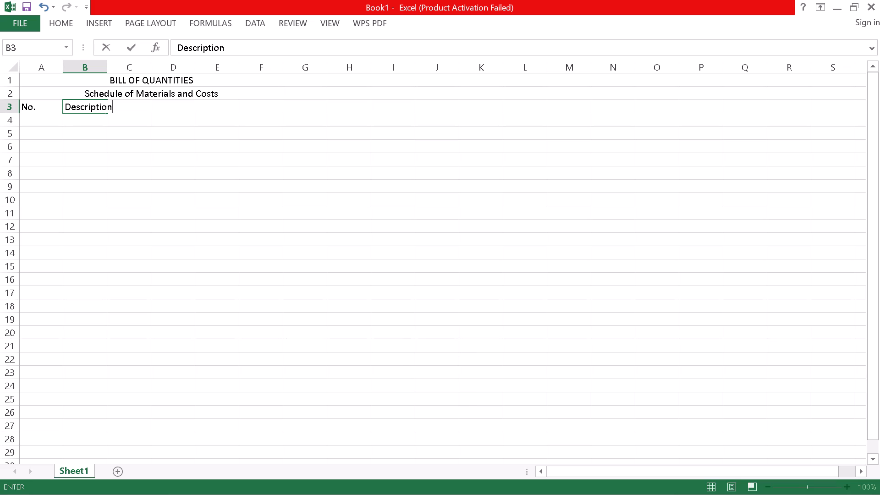
key("Right")
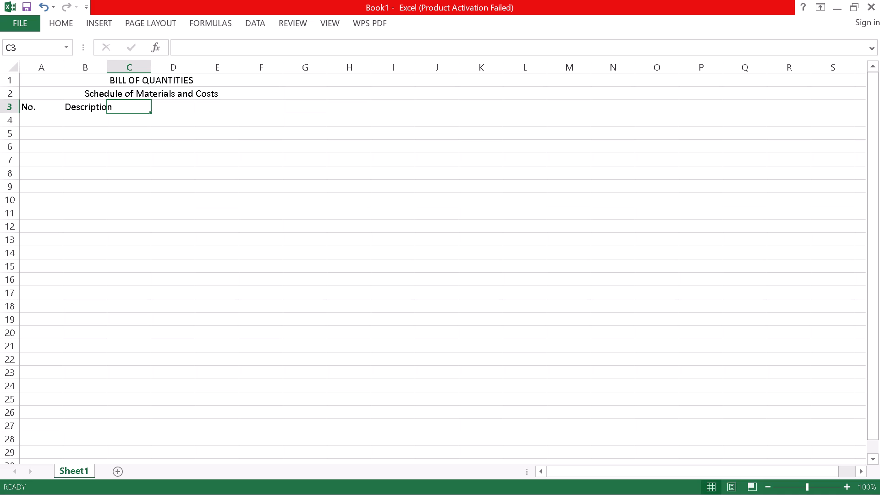
key("Right")
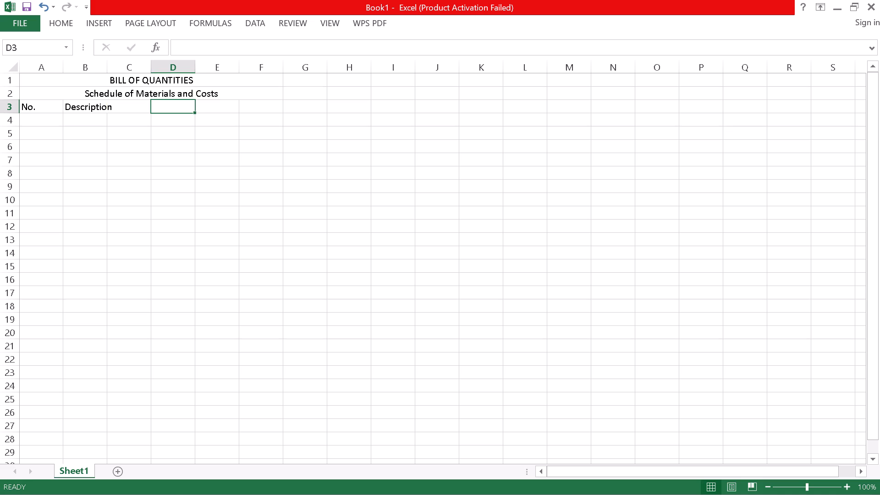
key("Left")
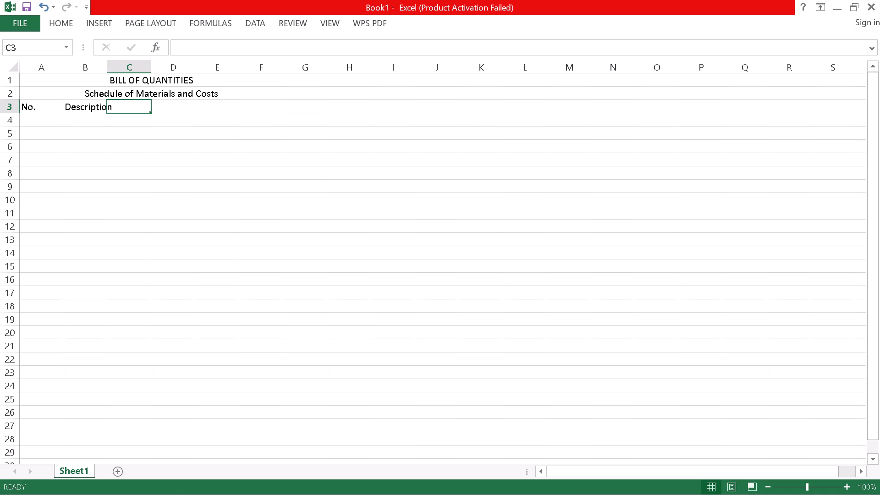
Enter the column heading "Unit" with a capital U in cell C3.
type("unit")
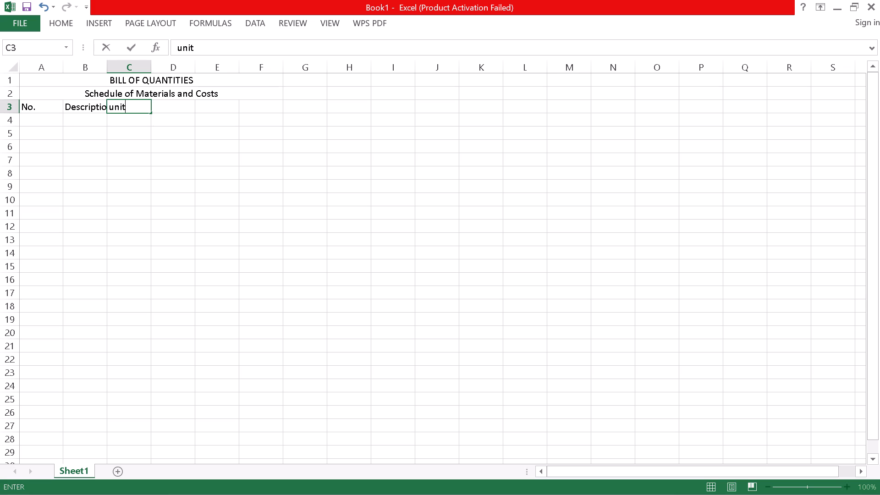
key("BackSpace")
key("BackSpace")
key("BackSpace")
key("BackSpace")
type("nit")
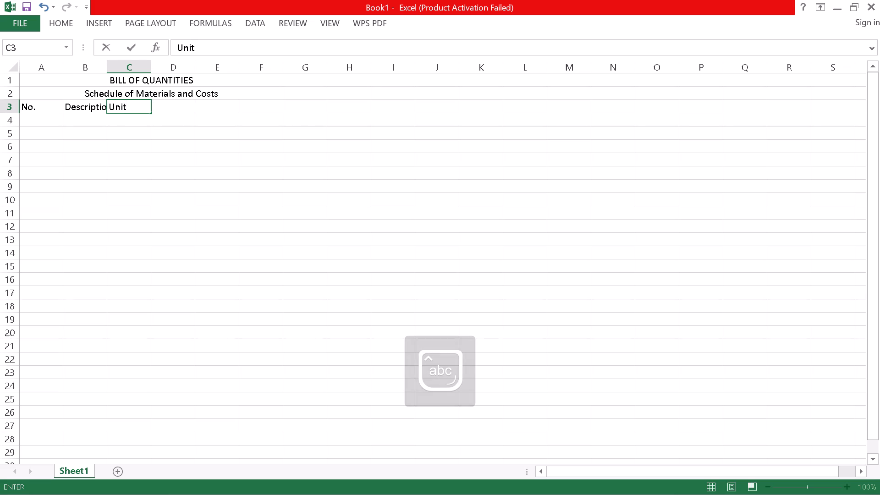
key("Right")
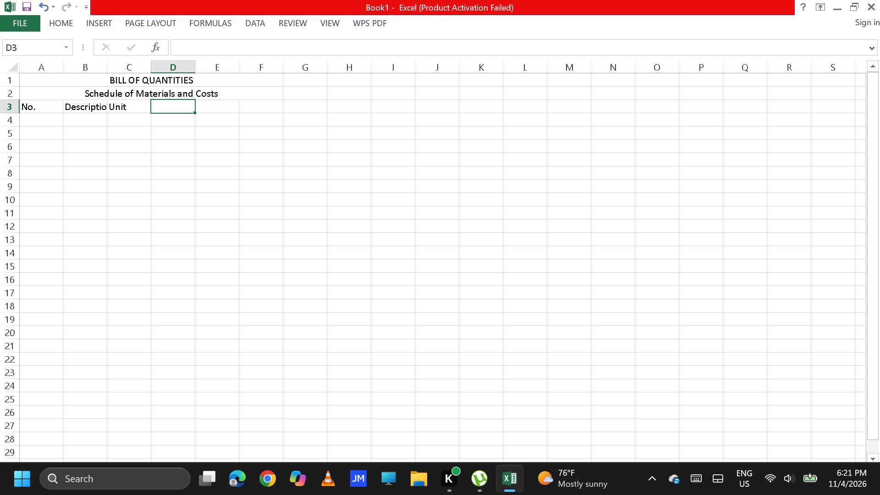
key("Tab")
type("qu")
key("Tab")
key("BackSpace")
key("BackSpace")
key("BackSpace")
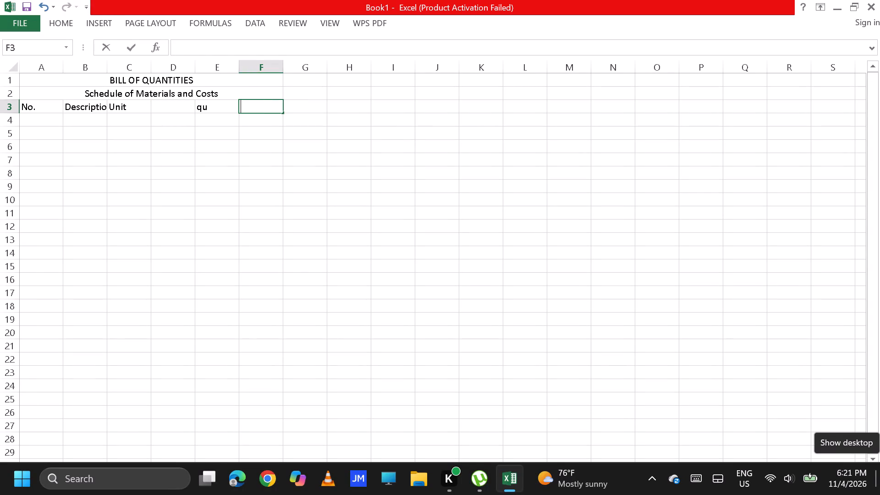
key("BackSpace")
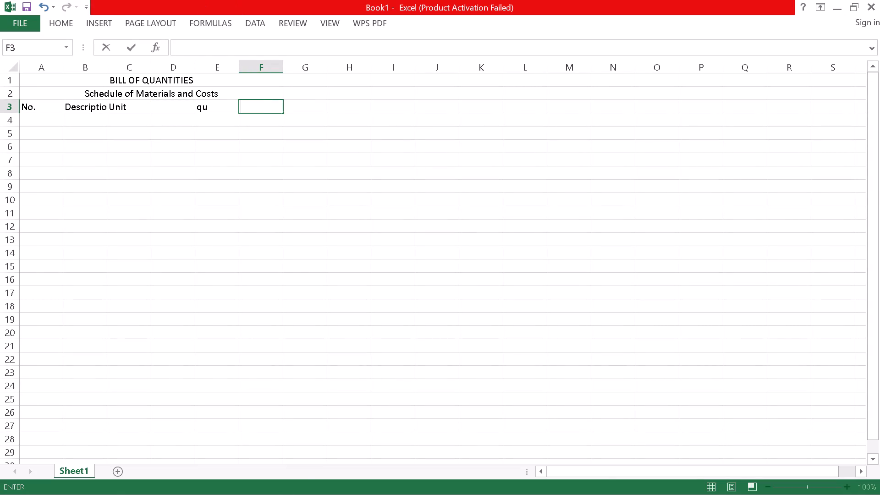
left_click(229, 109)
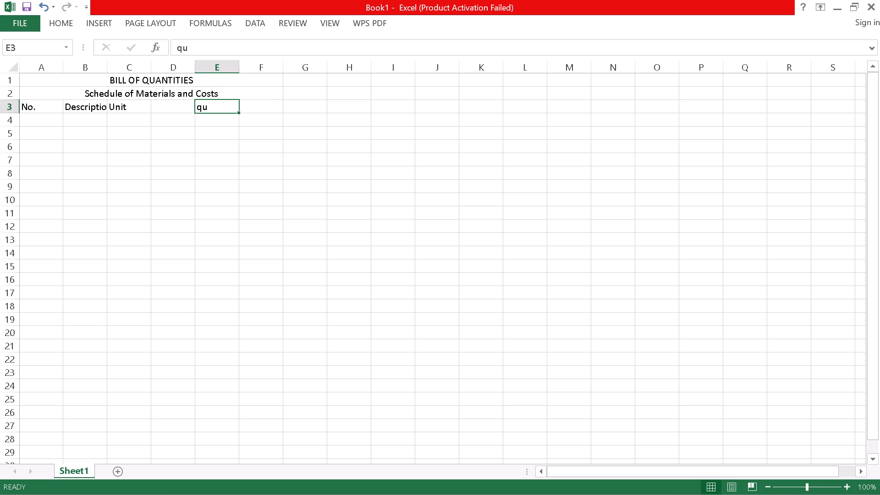
Enter the column heading "Qty" in cell D3.
left_click(185, 109)
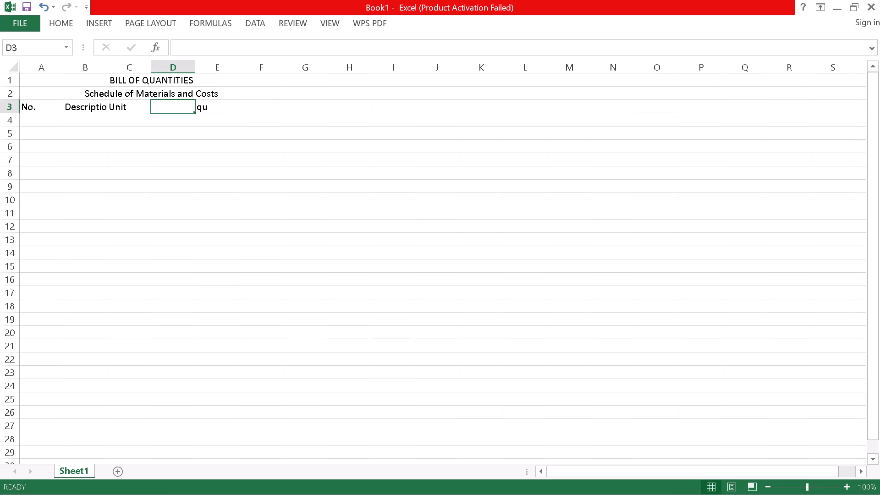
key("q")
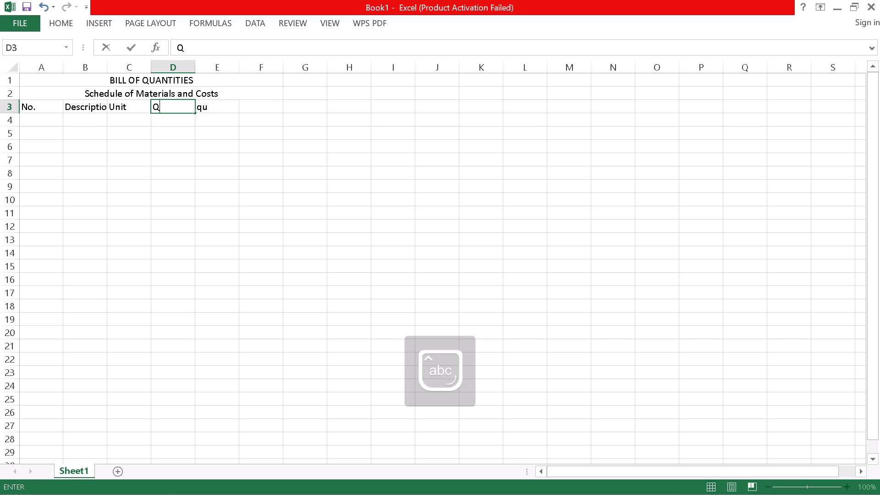
type("ty")
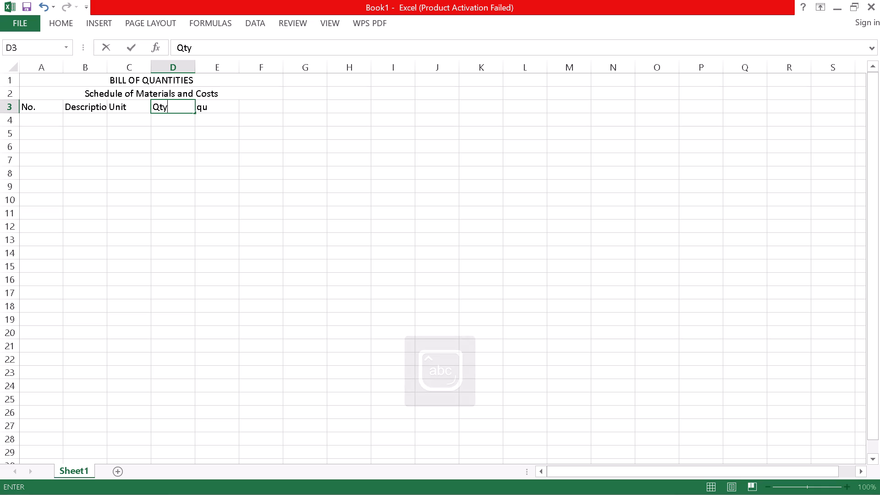
Replace the stray text in cell E3 with the column heading "Unit Price (Ksh)".
left_click(214, 109)
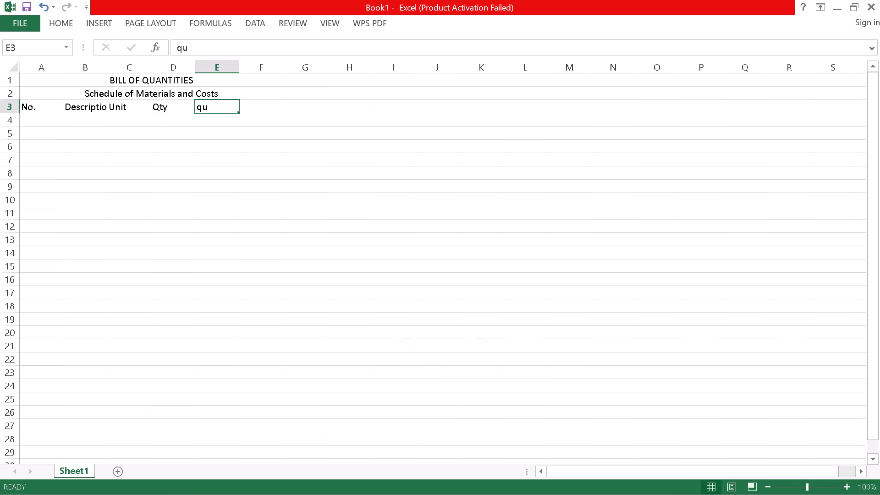
key("BackSpace")
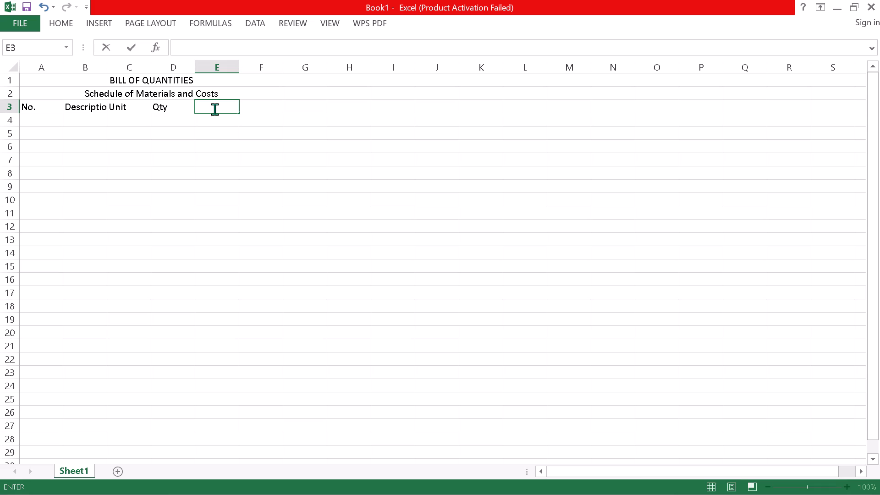
key("u")
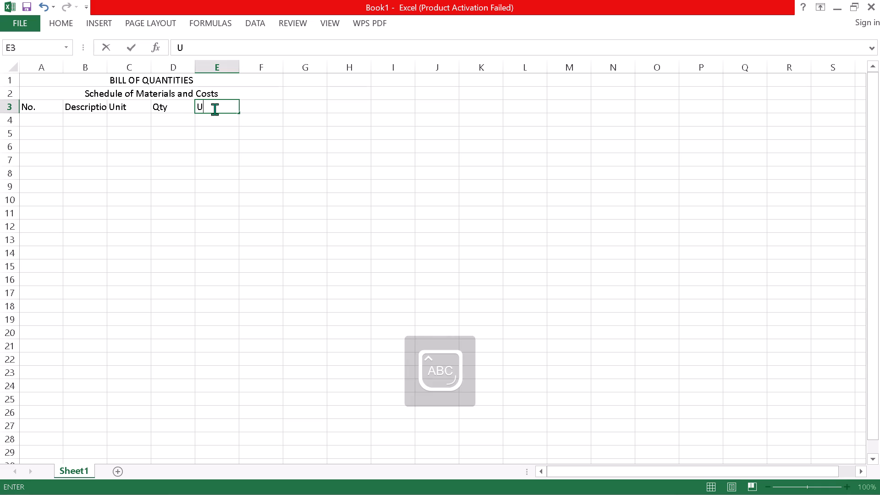
type("nit")
key("space")
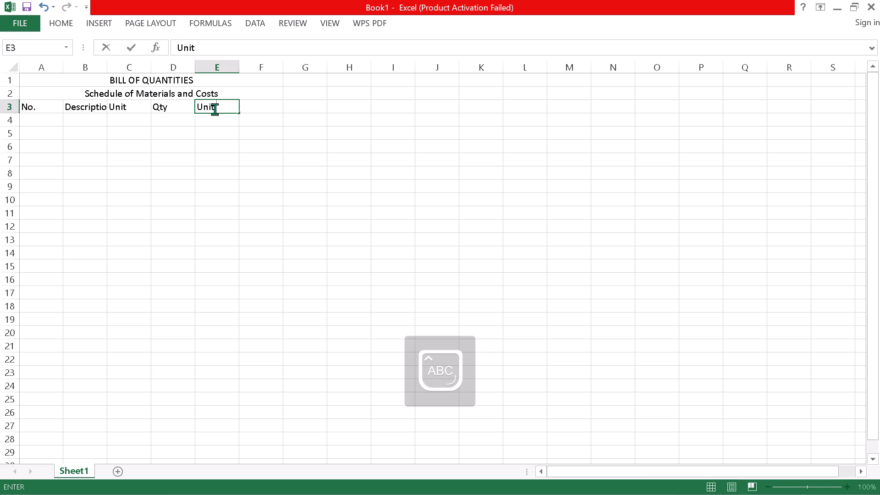
key("p")
type("rice")
key("space")
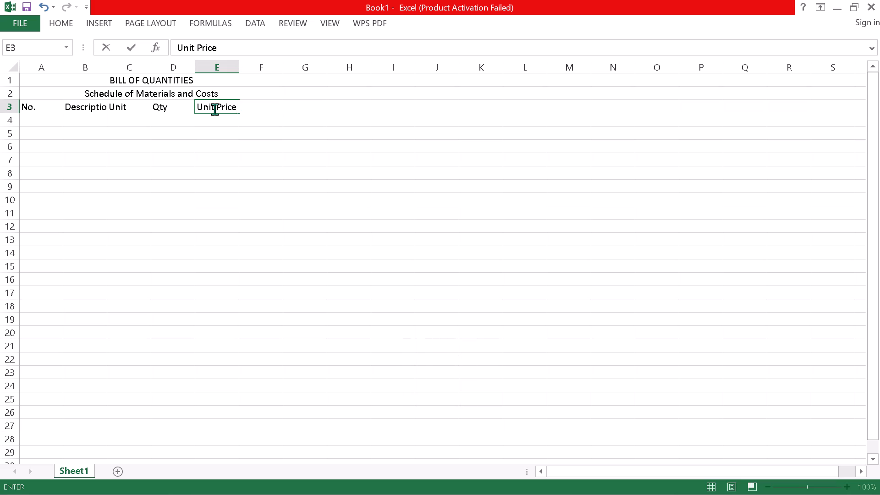
key("shift+parenleft")
key("k")
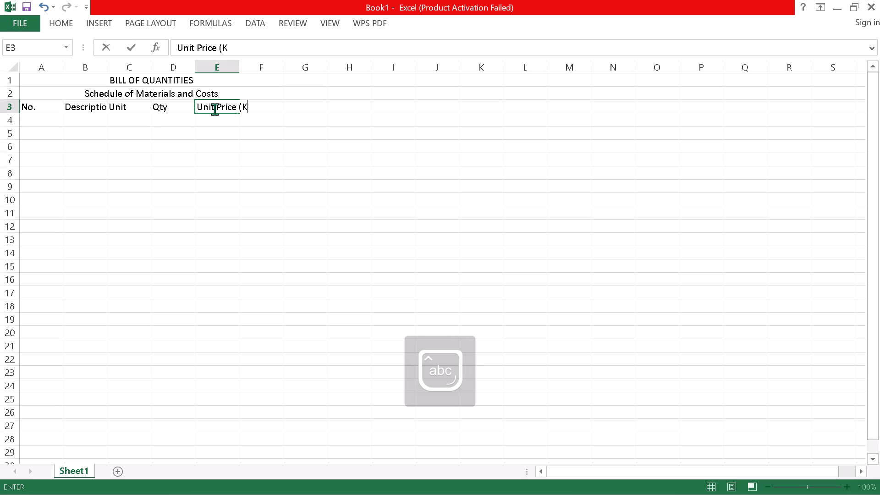
type("sh")
key("shift+parenright")
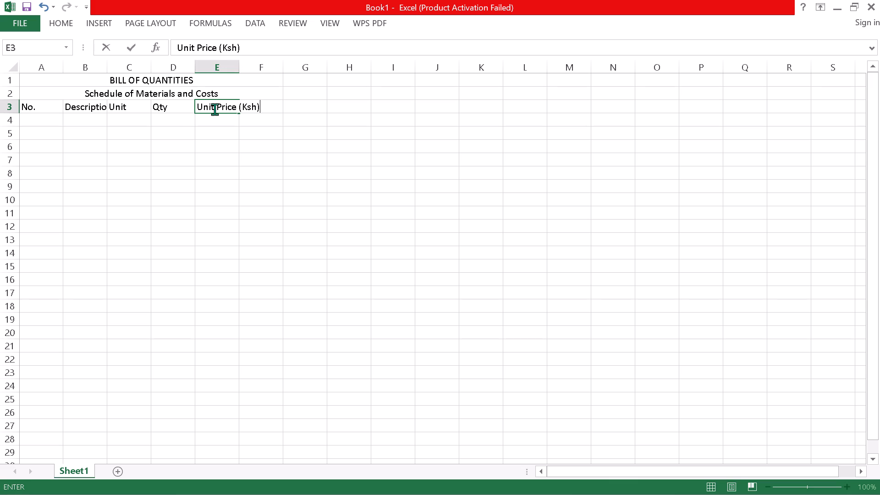
key("Right")
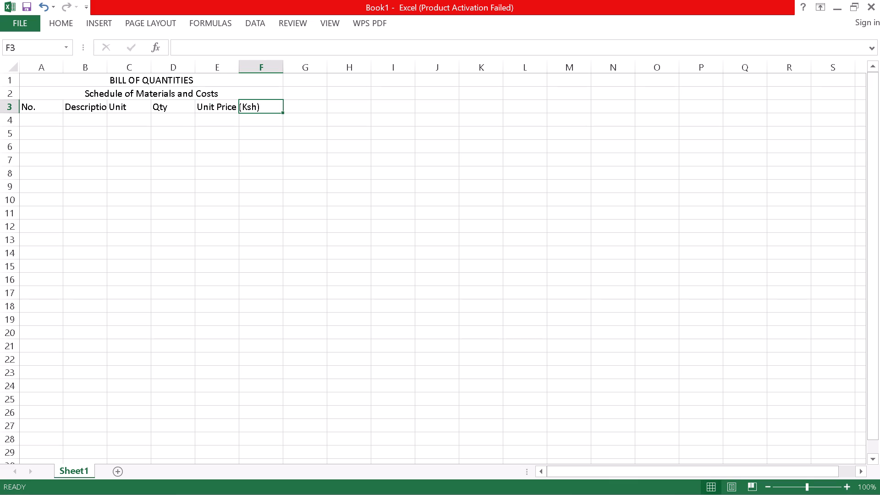
Enter the column heading "Total (Ksh)" in cell F3.
key("t")
key("o")
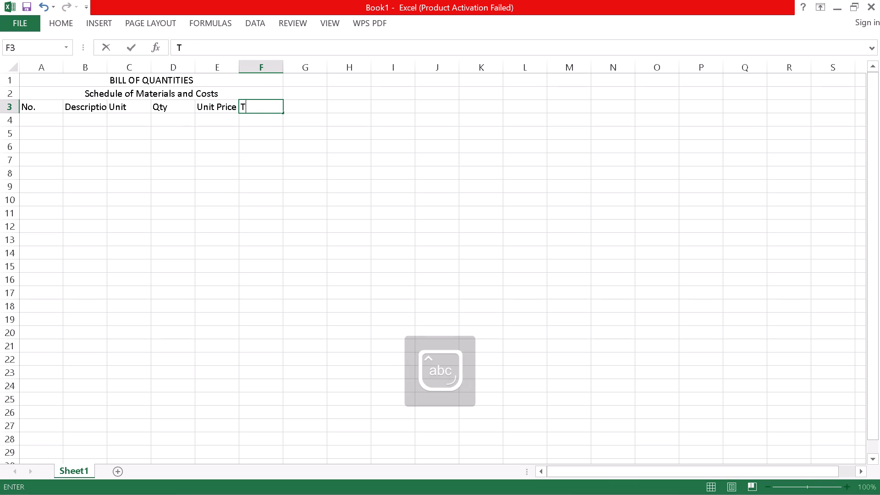
type("TA")
key("BackSpace")
key("BackSpace")
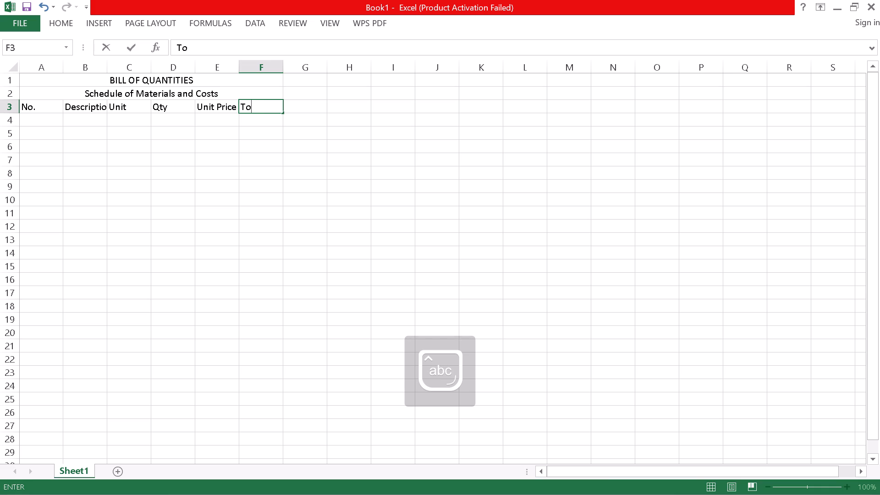
type("ta")
key("l")
key("space")
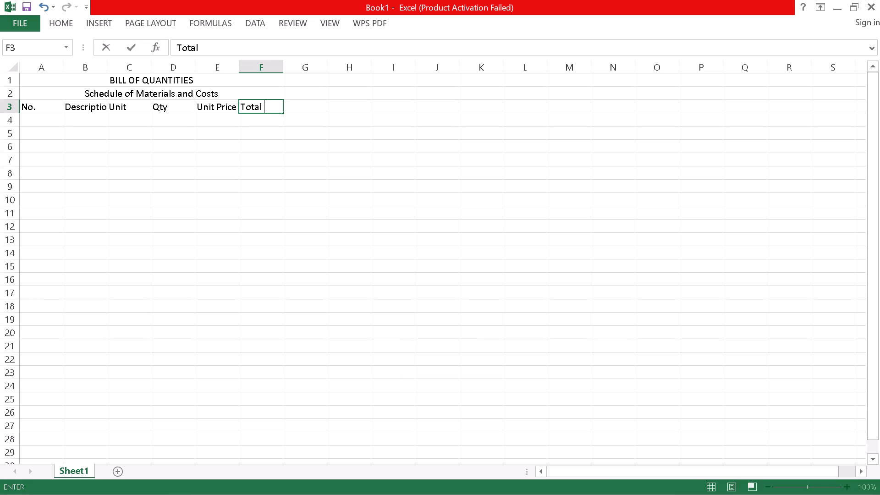
key("shift+parenleft")
key("k")
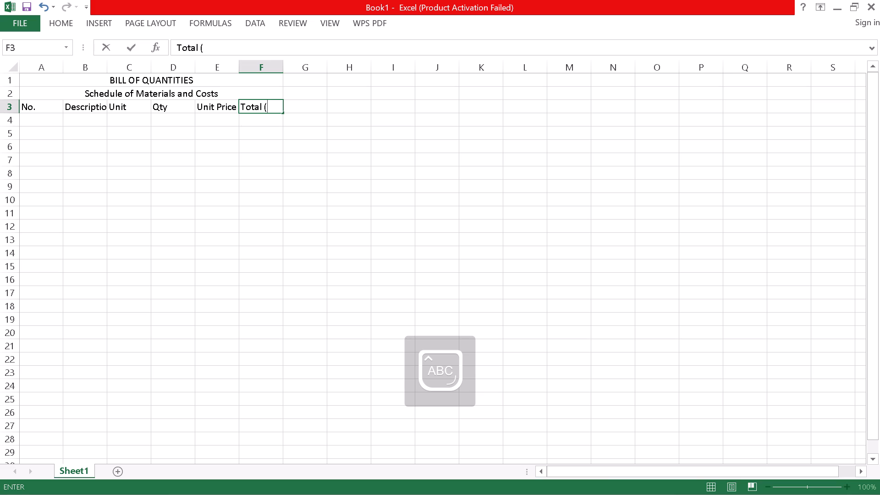
type("sh")
key("shift+parenright")
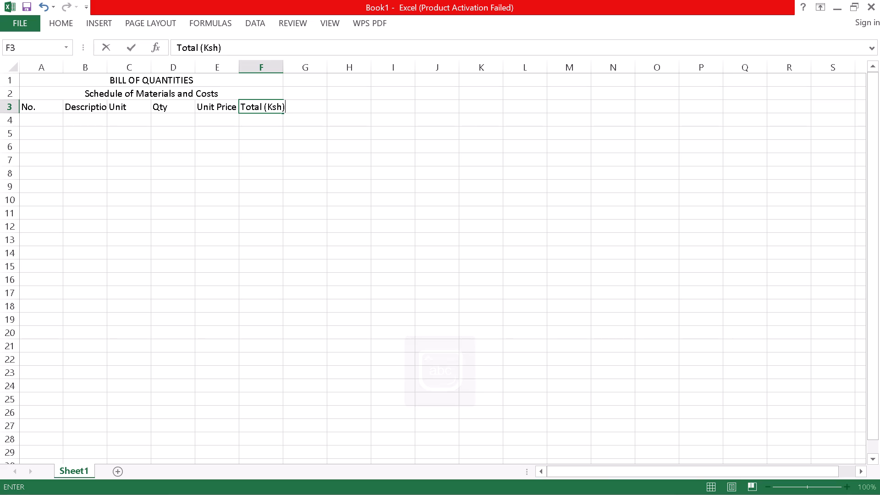
scroll(217, 123, "down", 2)
scroll(212, 126, "up", 3)
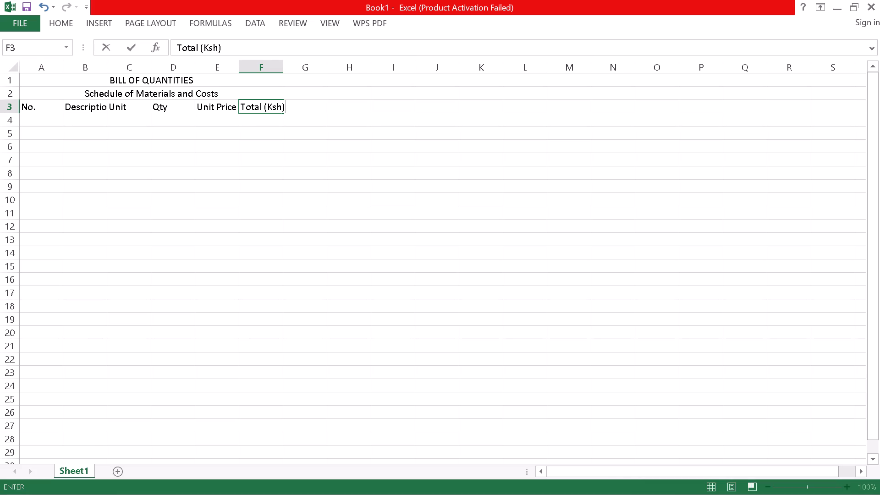
key("Return")
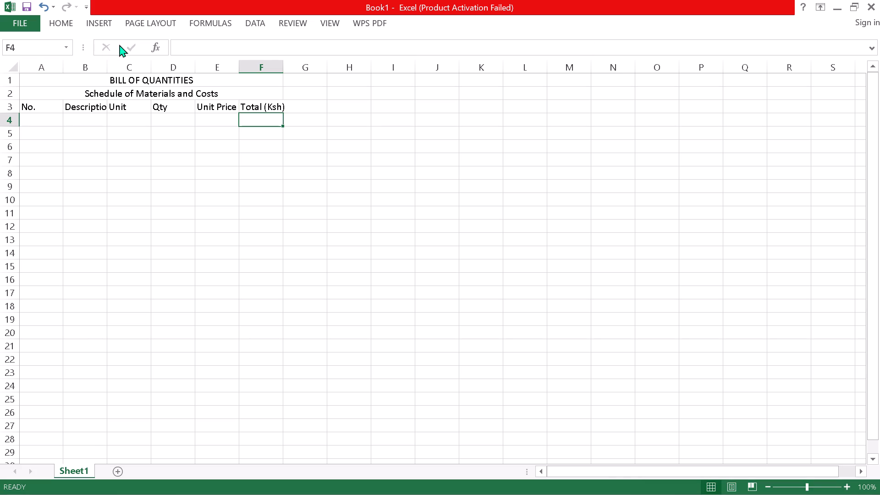
Widen column B until the full "Description" heading fits with spare room for item descriptions.
left_click_drag(108, 63, 125, 60)
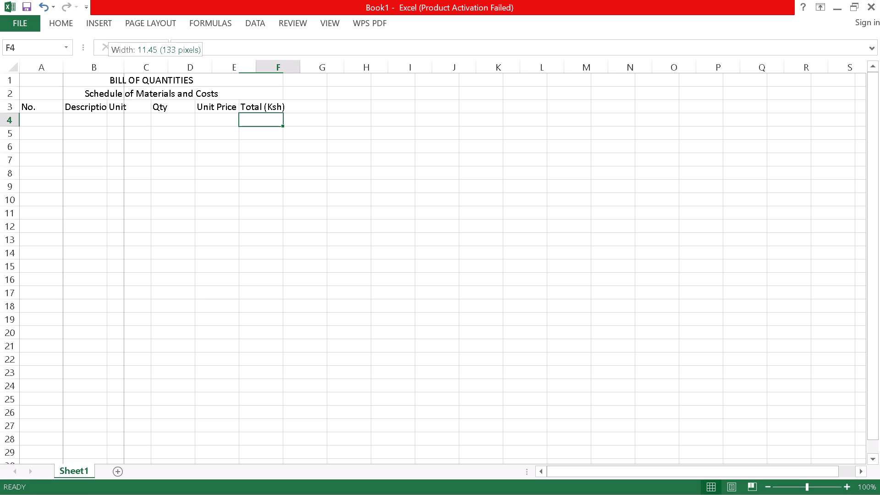
left_click_drag(125, 60, 127, 63)
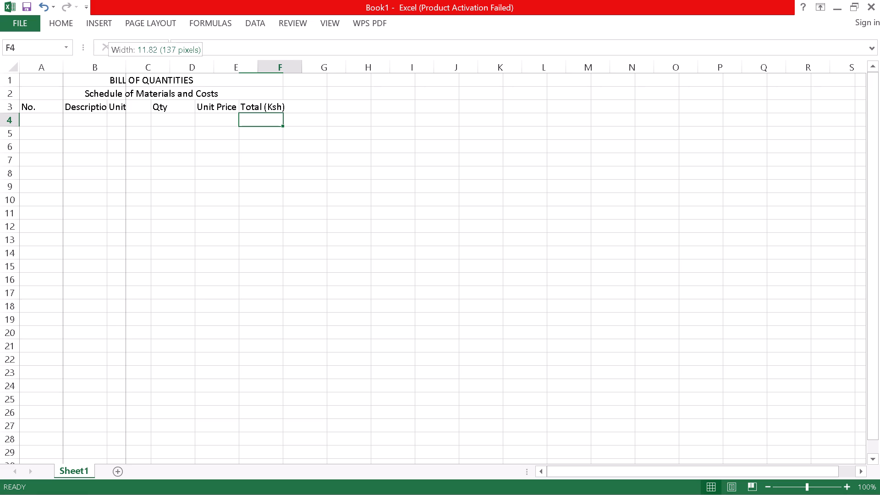
left_click_drag(127, 63, 130, 62)
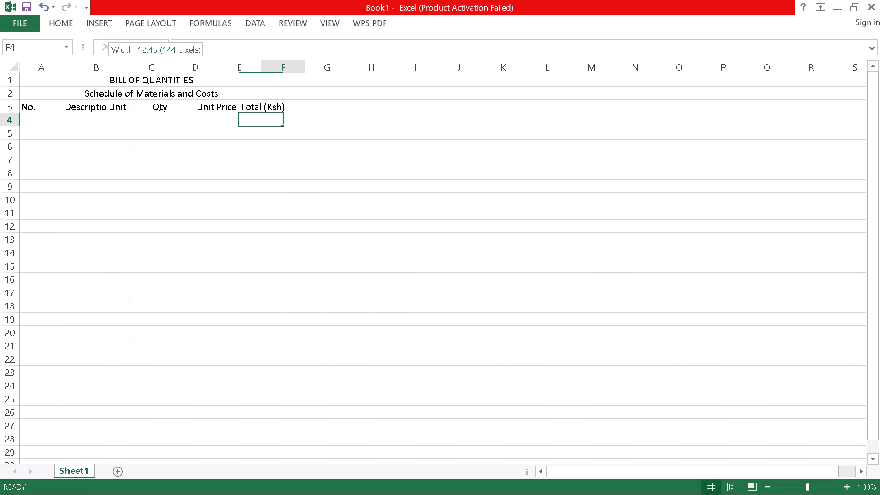
left_click_drag(130, 62, 180, 66)
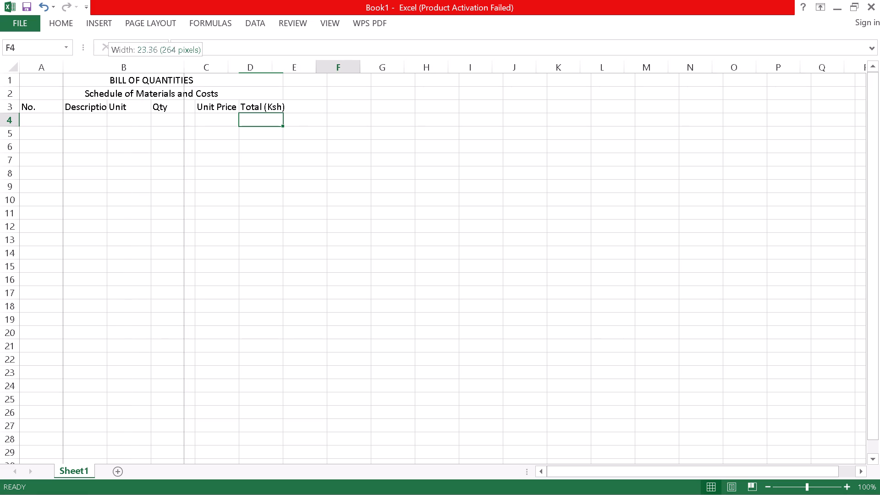
left_click_drag(180, 66, 160, 68)
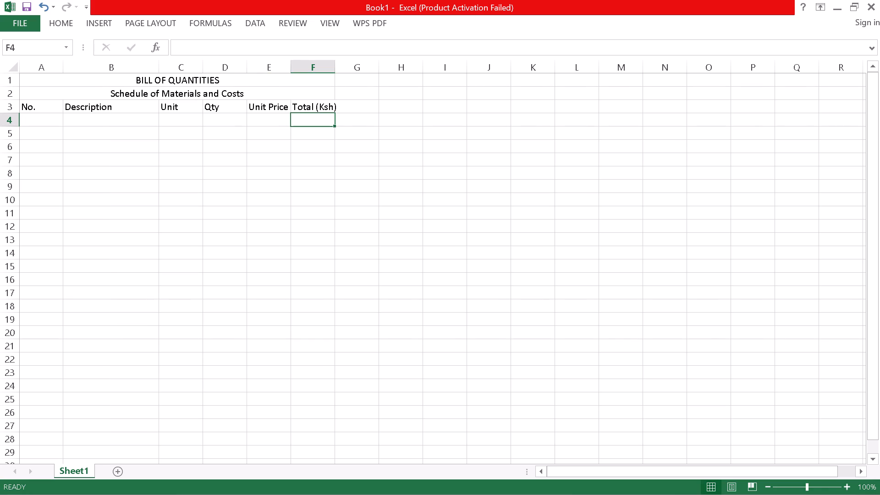
Widen columns C to F so the Unit, Qty, Unit Price (Ksh) and Total (Ksh) headings fit comfortably.
left_click_drag(202, 63, 212, 64)
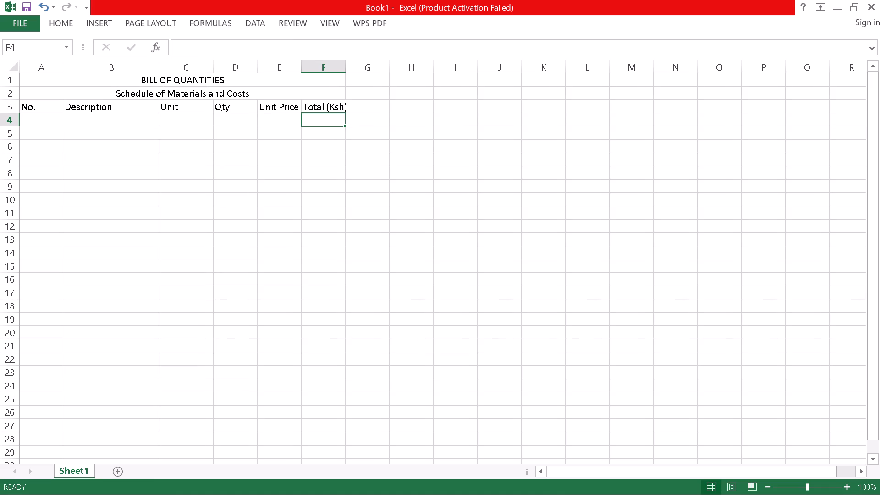
left_click_drag(260, 60, 274, 60)
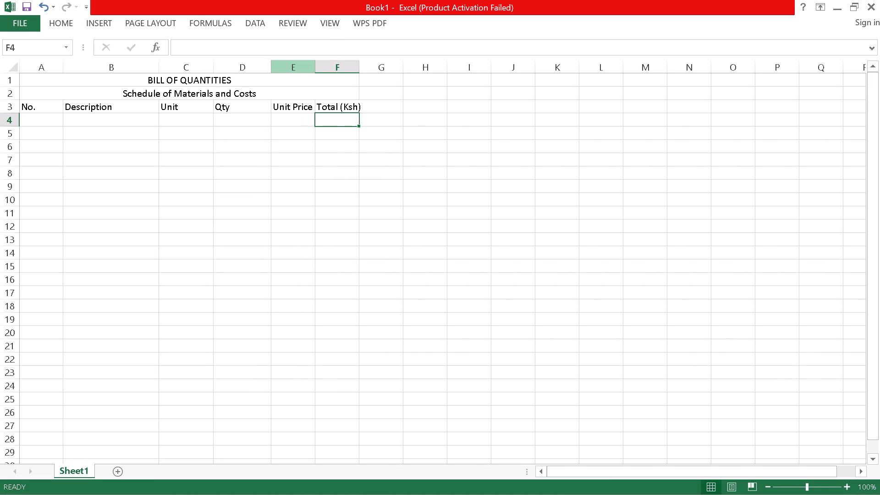
left_click_drag(319, 60, 348, 65)
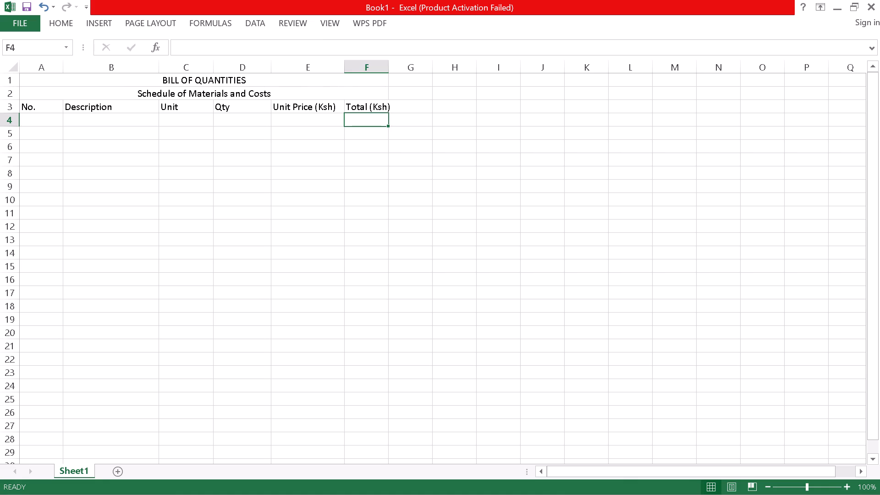
left_click_drag(388, 62, 411, 64)
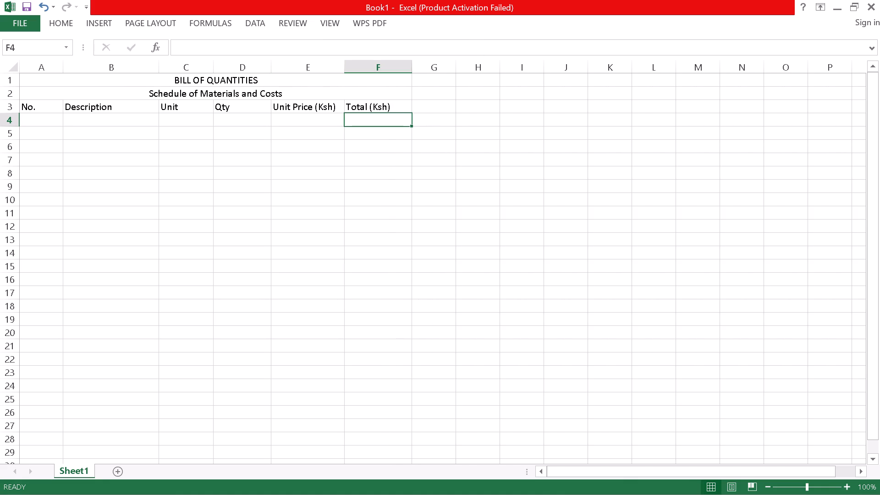
Enter the item numbers 1 to 5 down the No. column in cells A4 to A8.
left_click(40, 121)
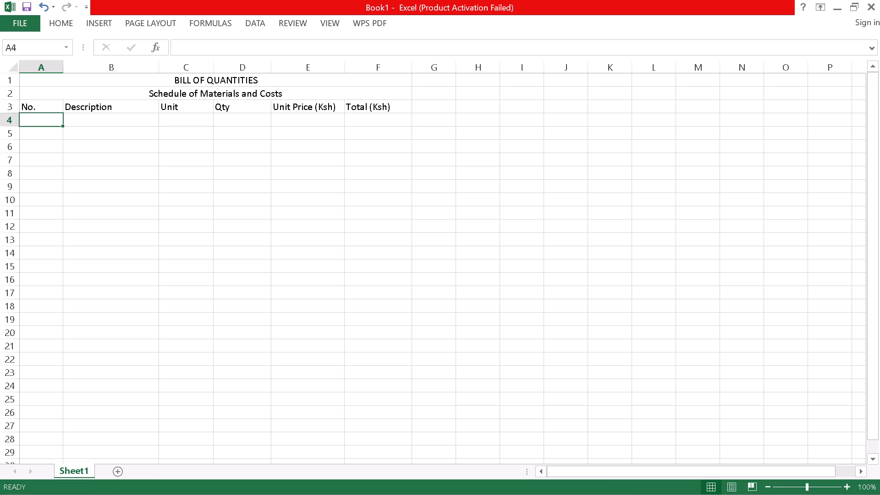
key("1")
key("Return")
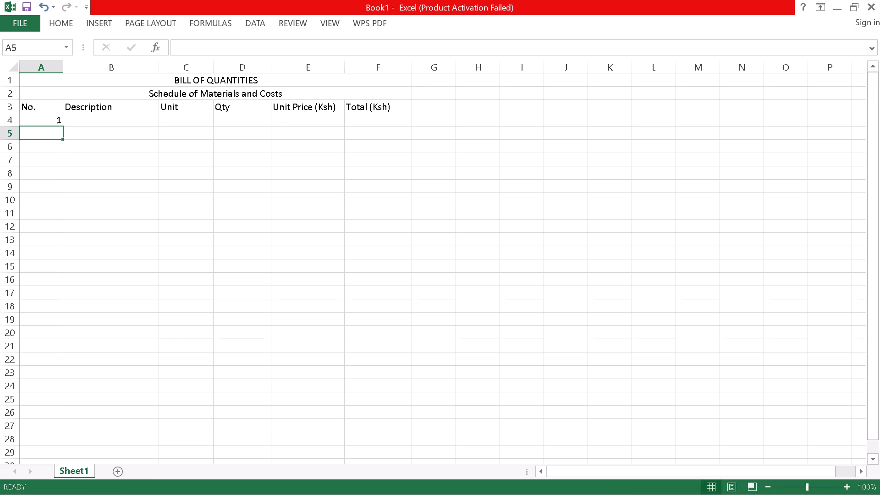
key("2")
key("Return")
key("3")
key("Return")
key("4")
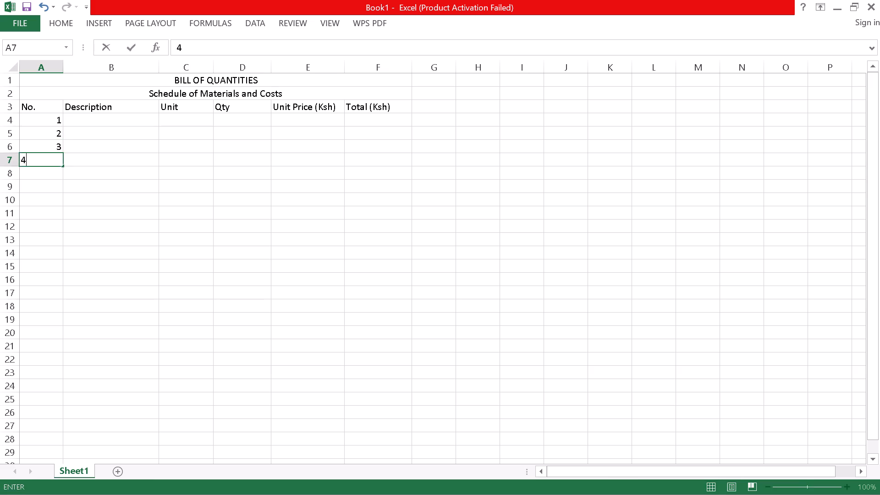
key("Return")
key("5")
key("Return")
Continue the item numbers with 6 to 10 in cells A9 to A13 of the No. column.
key("6")
key("Return")
key("7")
key("Return")
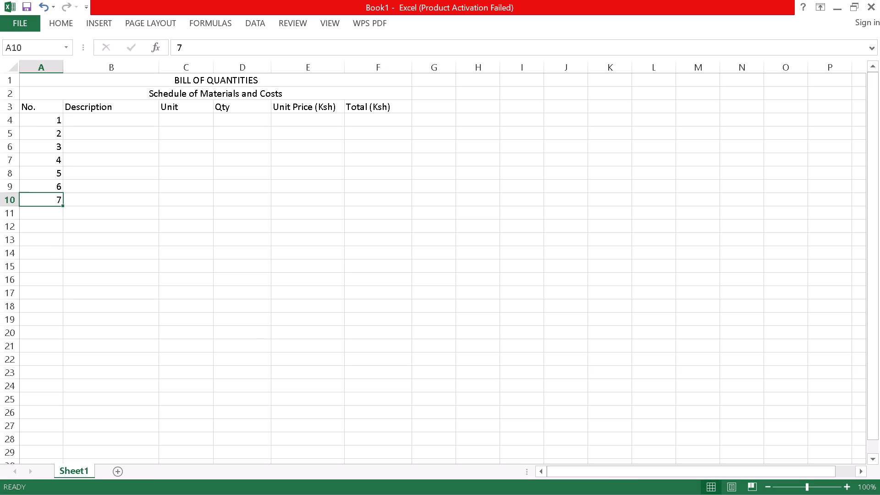
key("8")
key("Return")
key("9")
key("Return")
key("0")
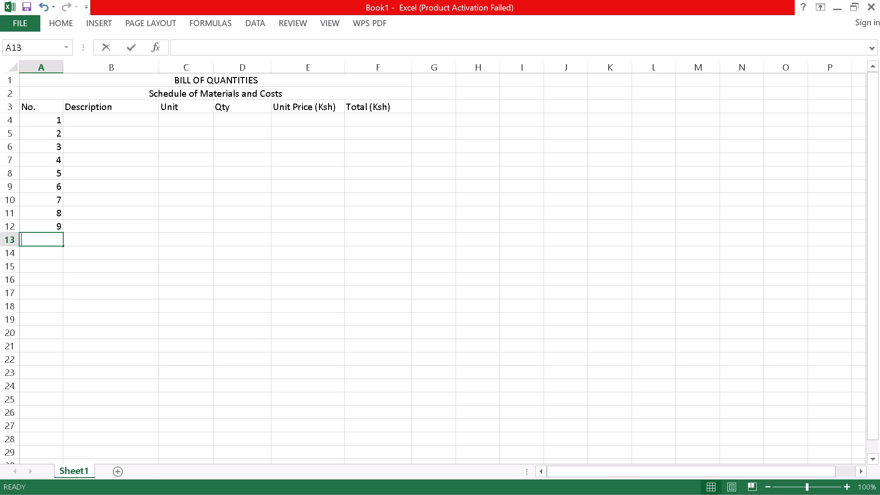
key("BackSpace")
type("190")
key("BackSpace")
key("BackSpace")
key("0")
key("Return")
Continue the item numbers with 11 to 15 in cells A14 to A18 of the No. column.
type("11")
key("Return")
type("12")
key("Return")
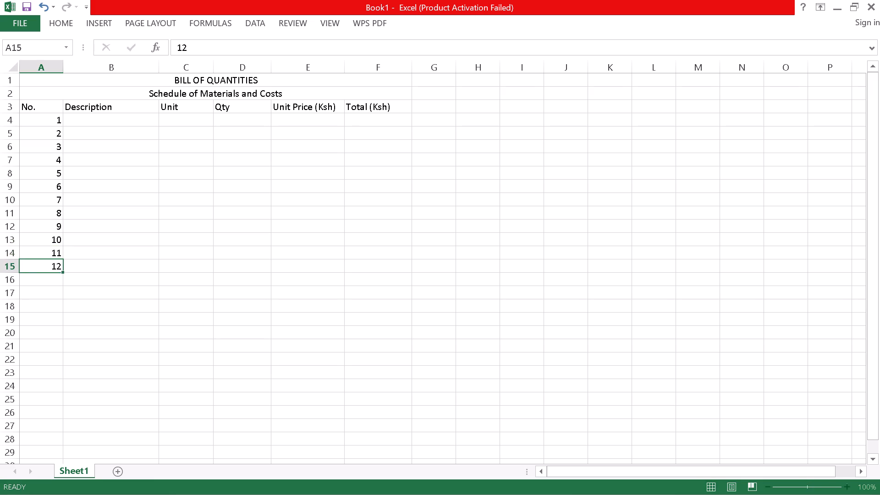
type("13")
key("Return")
type("14")
key("Return")
type("15")
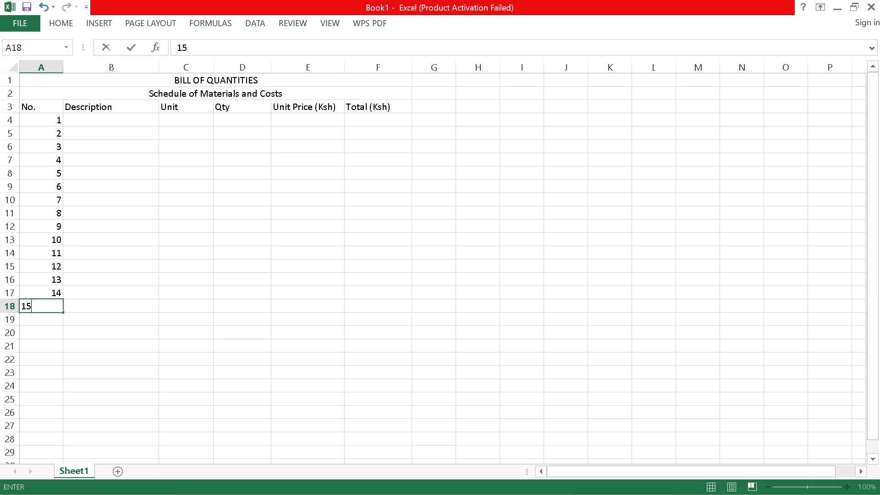
key("Return")
Continue the item numbers with 16 to 20 in cells A19 to A23 of the No. column.
type("16")
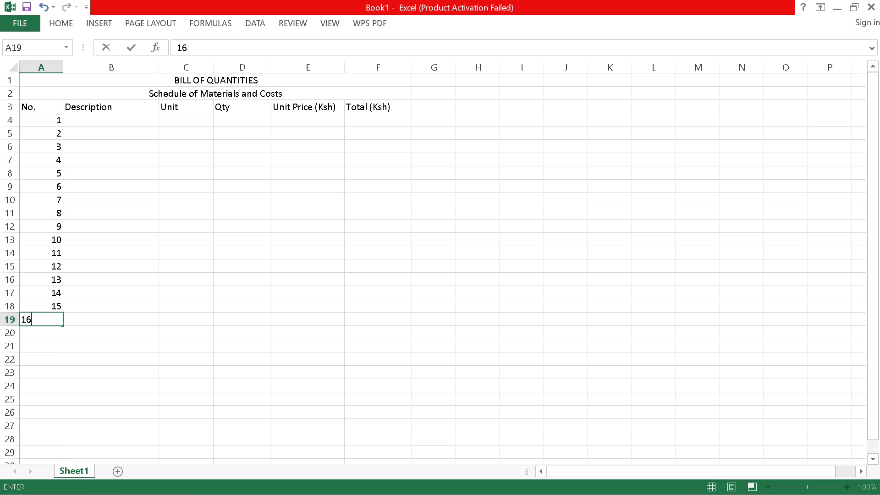
key("Return")
type("17")
key("Return")
key("1")
key("8")
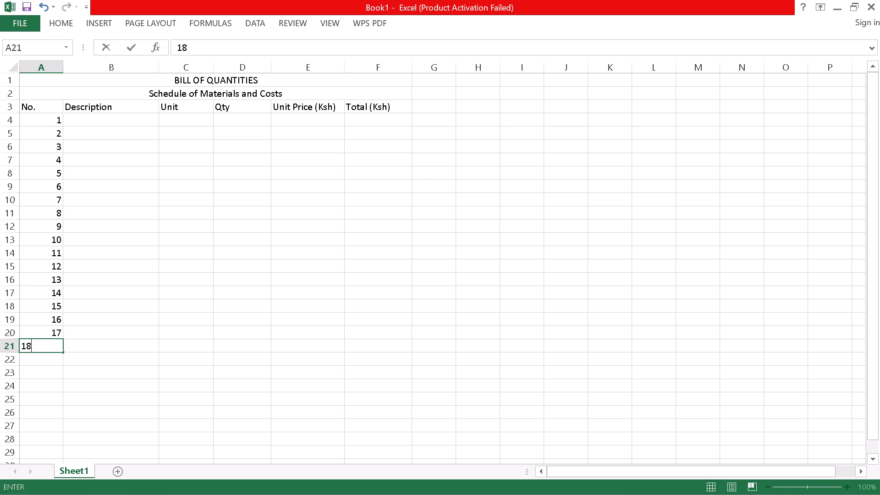
key("Return")
key("1")
key("9")
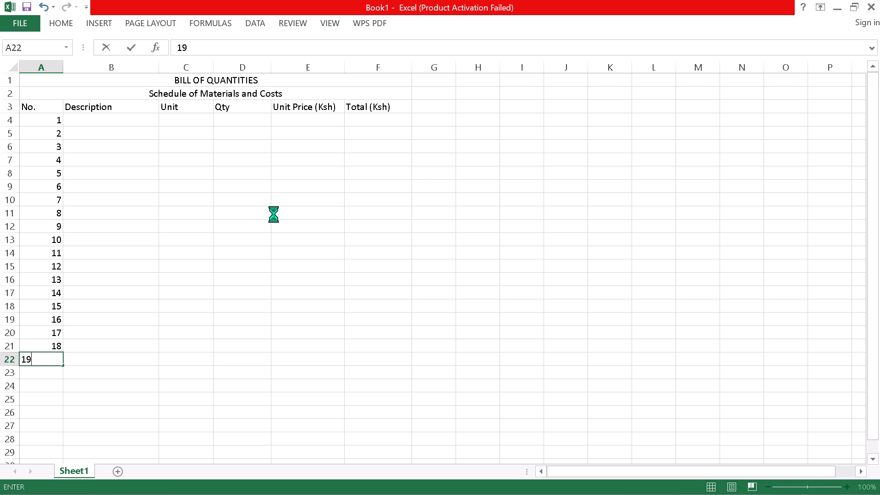
key("Return")
key("1")
key("BackSpace")
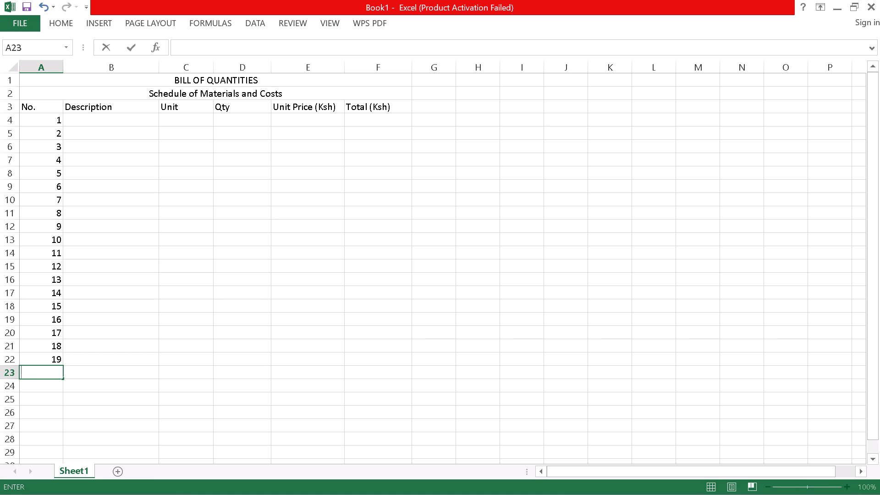
type("20")
key("Return")
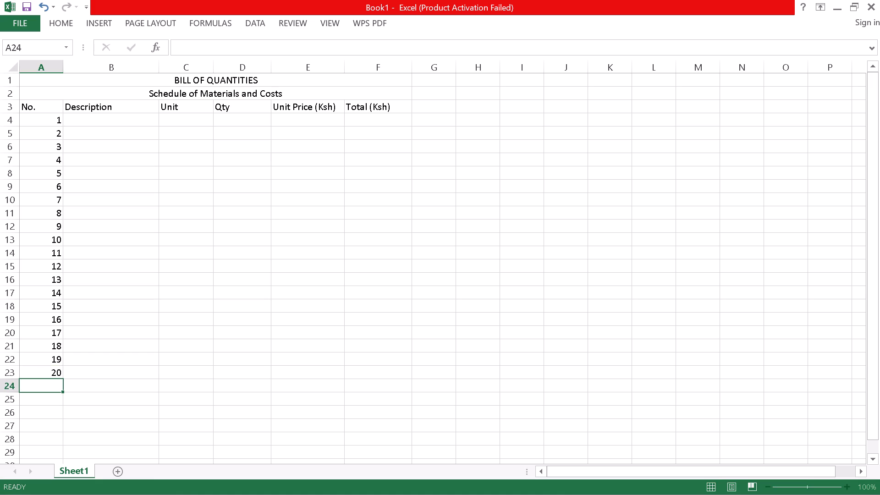
Complete the item numbers with 21 to 26 in cells A24 to A29 of the No. column.
type("21")
key("Return")
type("22")
key("Return")
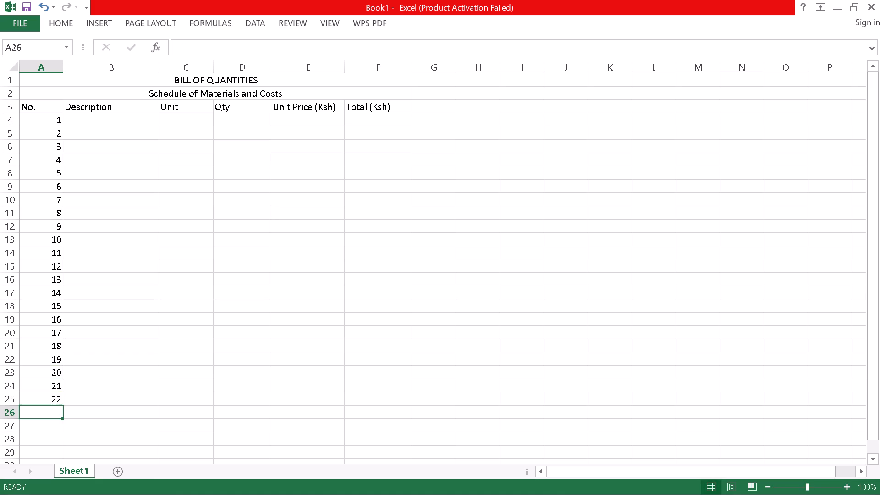
type("23")
key("Return")
type("24")
key("Return")
type("25")
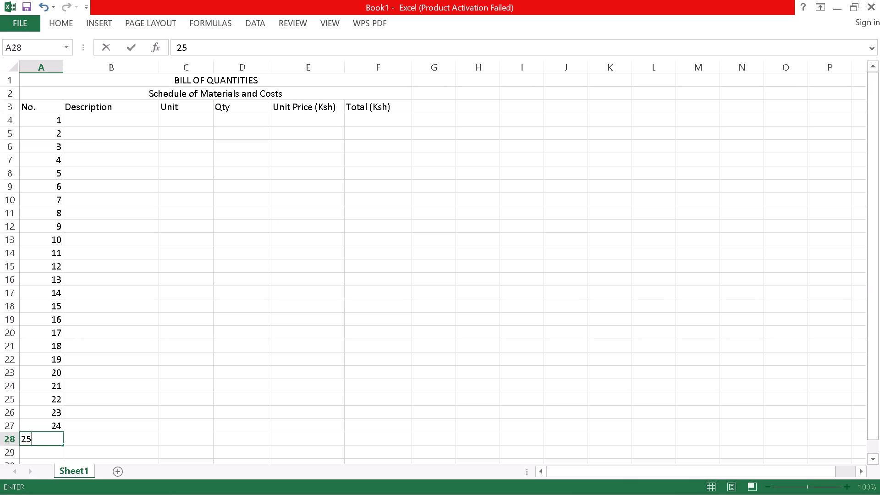
key("Return")
type("26")
key("Return")
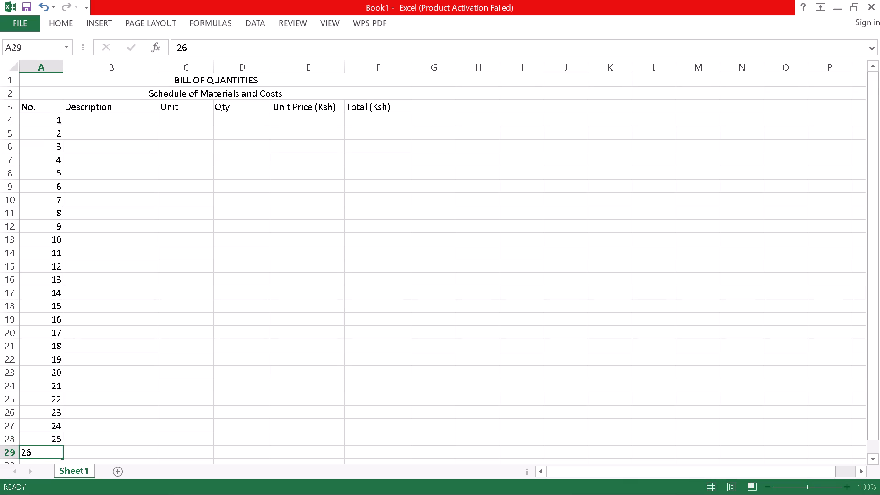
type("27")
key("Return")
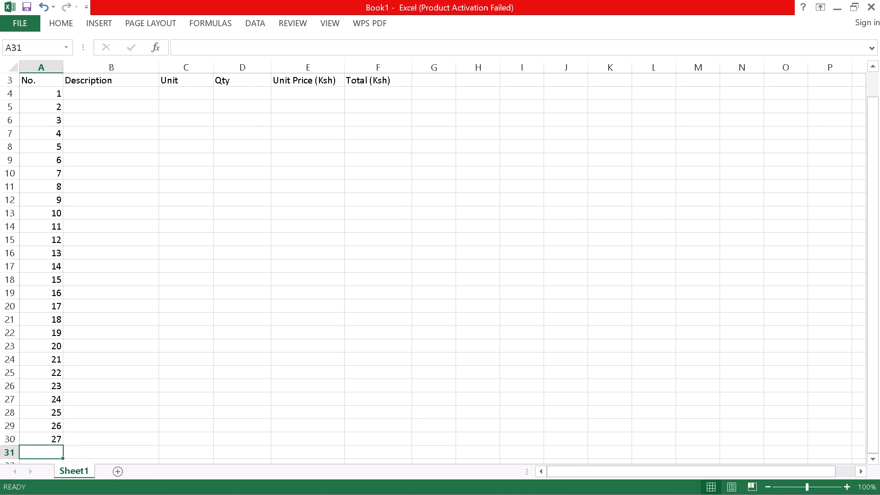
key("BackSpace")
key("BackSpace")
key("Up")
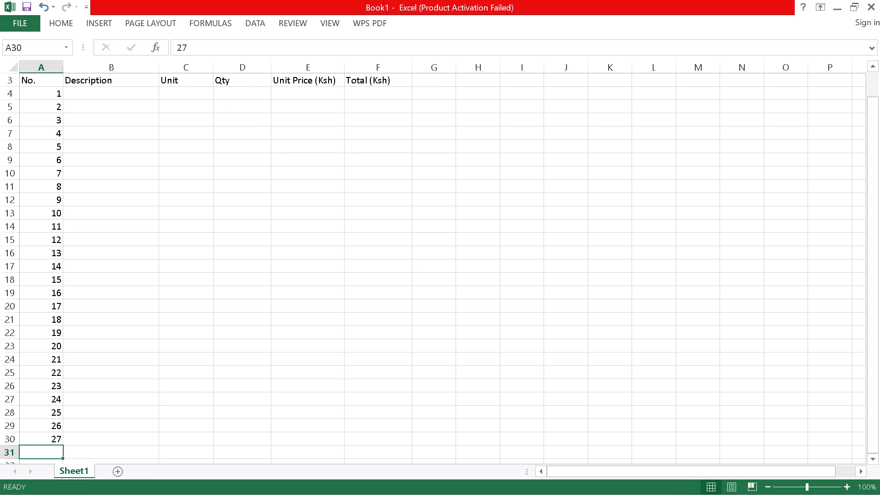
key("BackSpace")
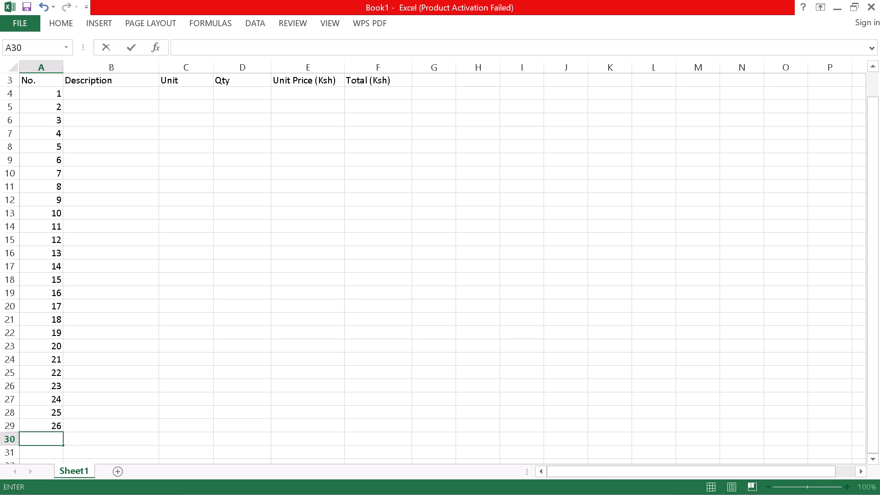
Enter the description "one gang light switches" for item 1 in cell B4.
left_click(84, 94)
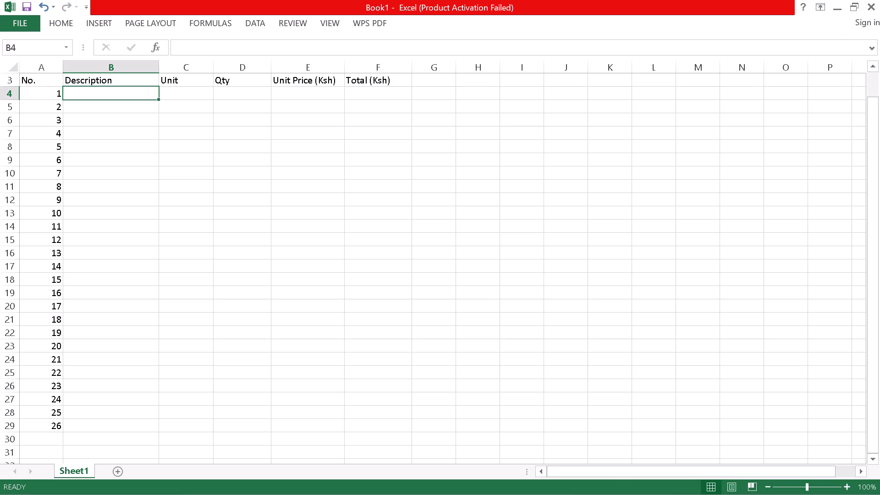
type("one")
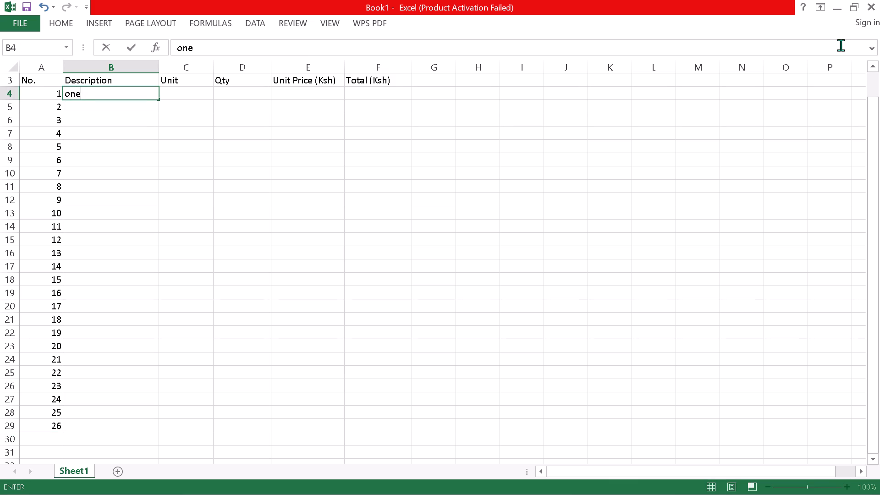
key("space")
type("gange")
key("BackSpace")
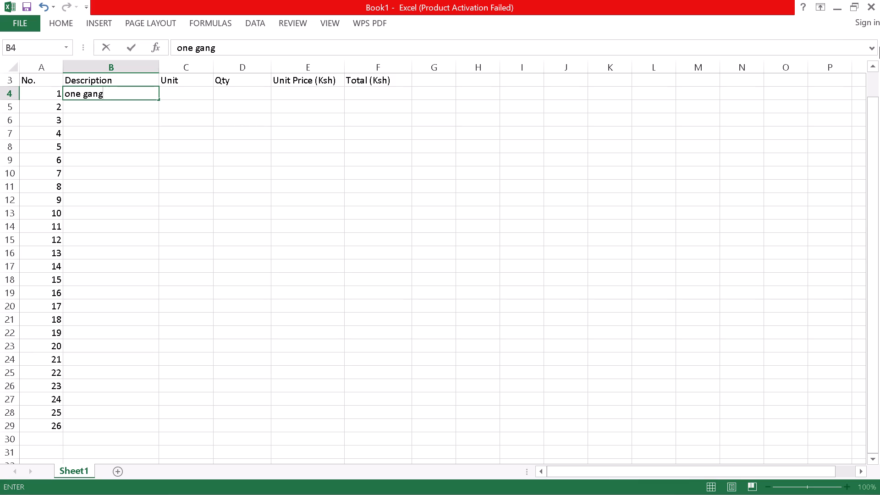
key("space")
type("light")
key("space")
type("switches")
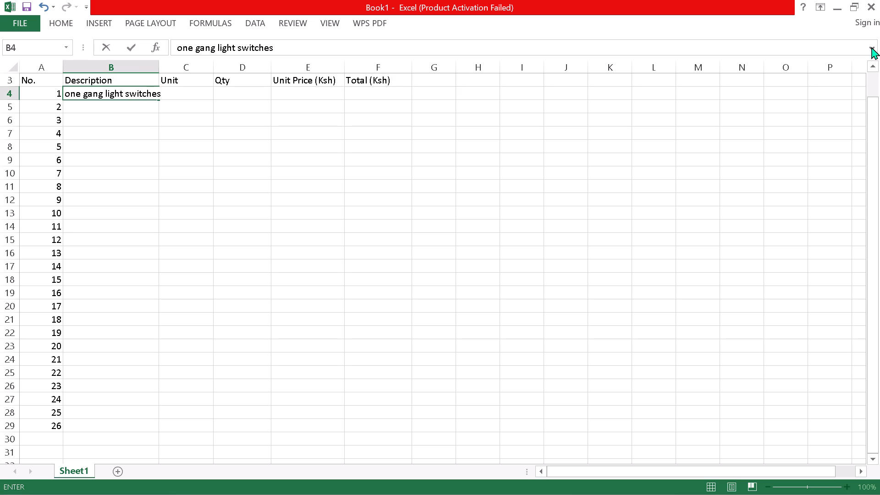
left_click(78, 105)
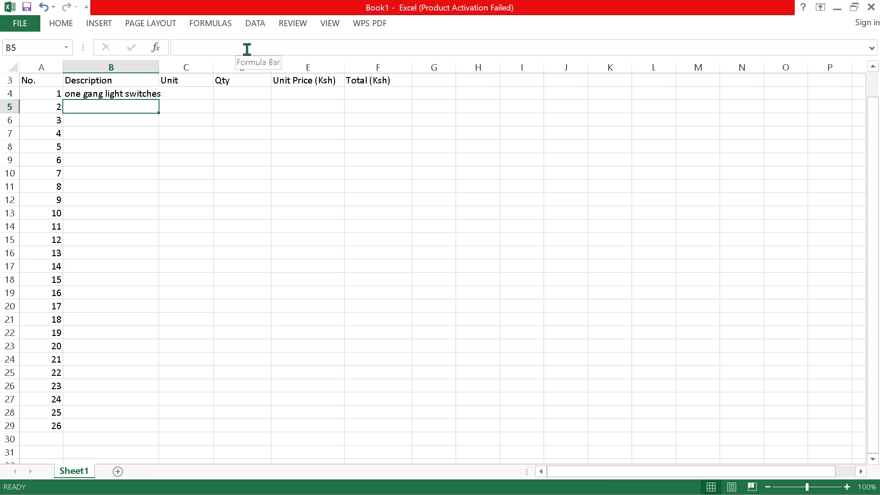
Enter the description "13A switched twin socket outlets" for item 2 in cell B5.
key("1")
key("3")
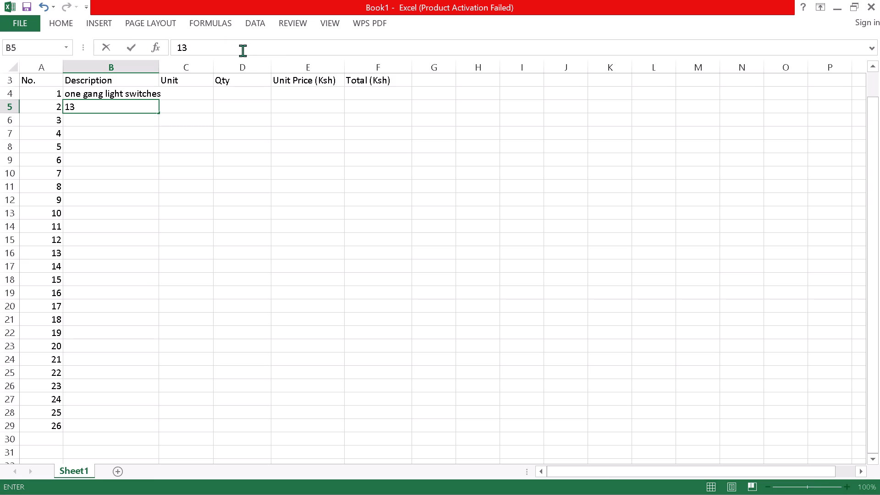
key("a")
key("space")
type("switch")
type("ed twi")
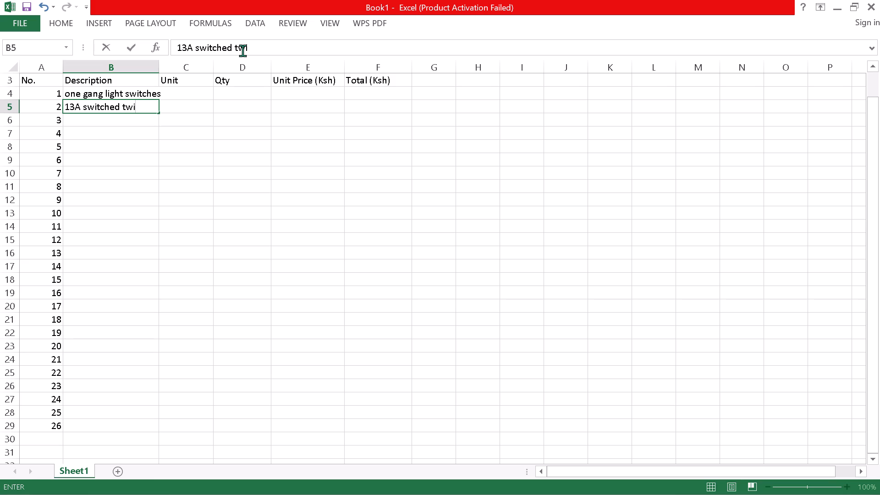
key("n")
key("space")
type("socket")
key("space")
key("o")
key("t")
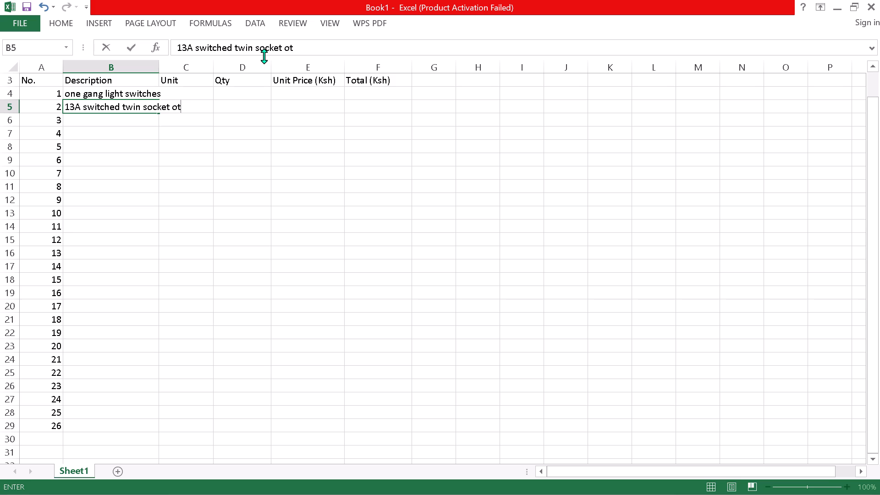
key("BackSpace")
key("BackSpace")
type("out")
type("lets")
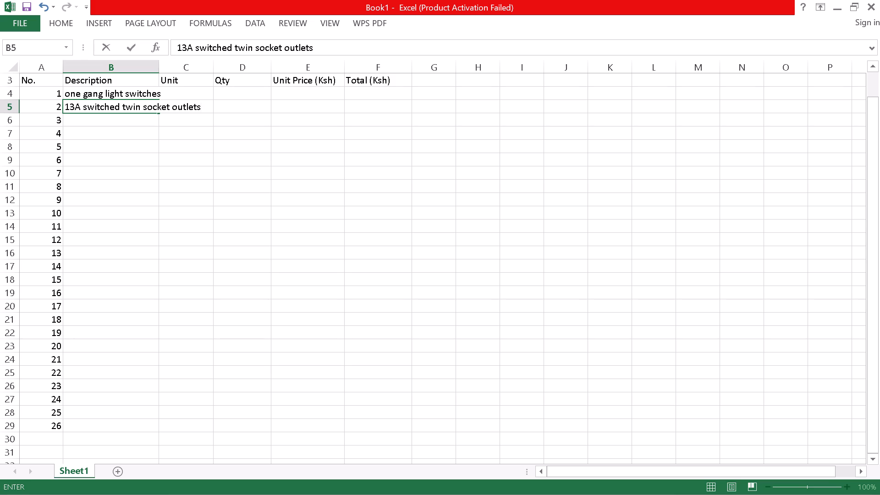
key("Down")
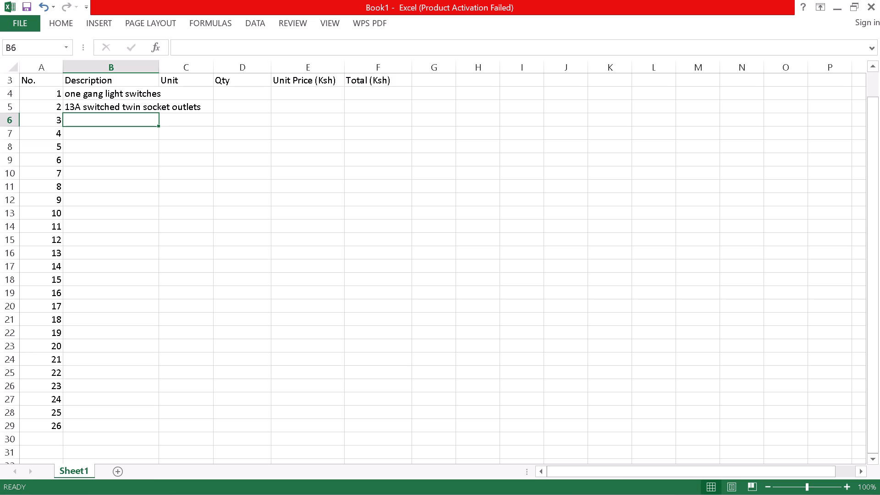
Enter the description "Switch boxes" for item 3 in cell B6.
type("sw")
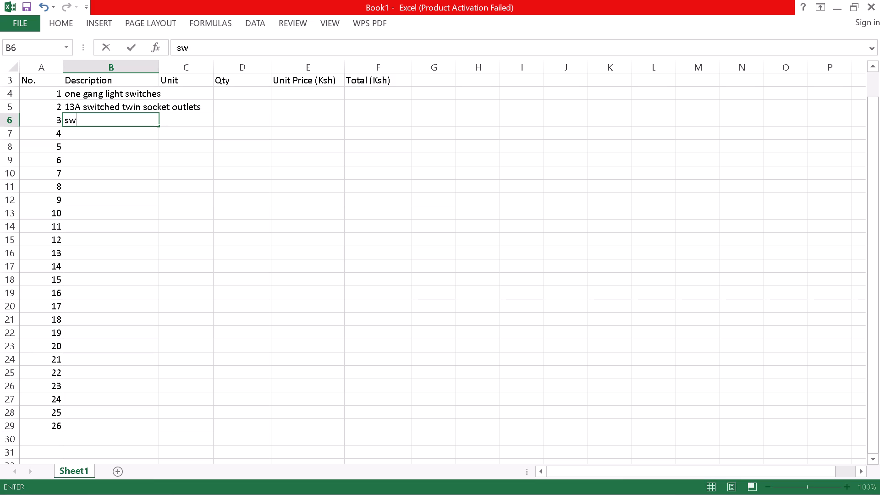
key("BackSpace")
key("BackSpace")
key("s")
type("witch")
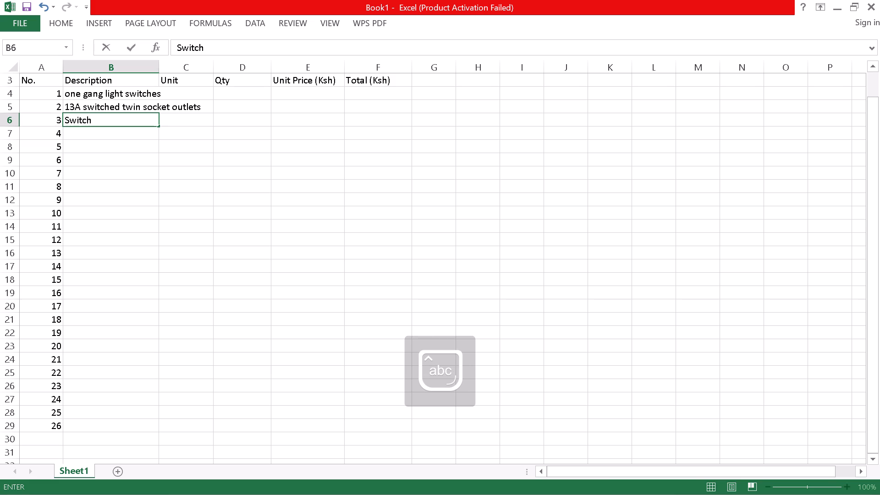
key("space")
type("box")
type("es")
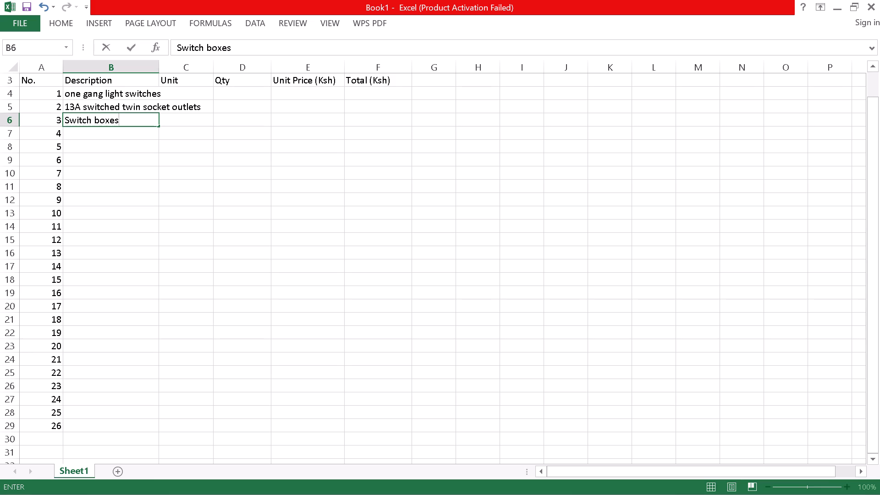
key("Down")
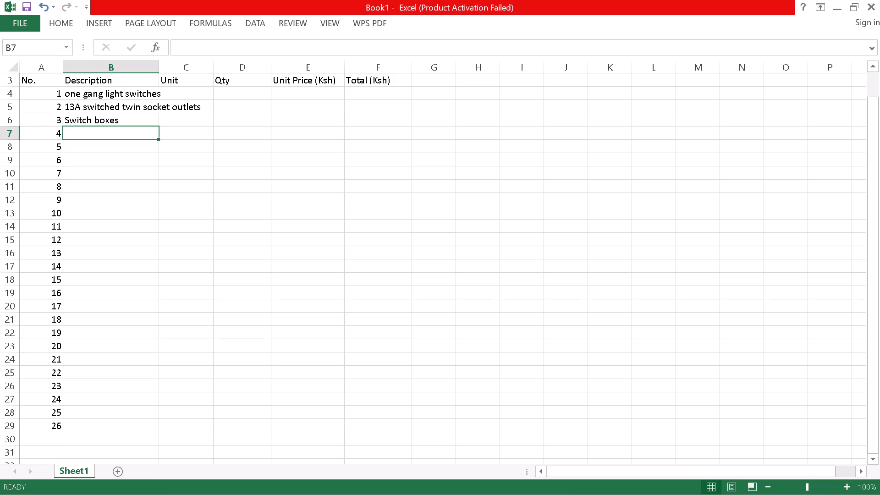
Enter the description "Socket oulet boxes" for item 4 in cell B7.
key("s")
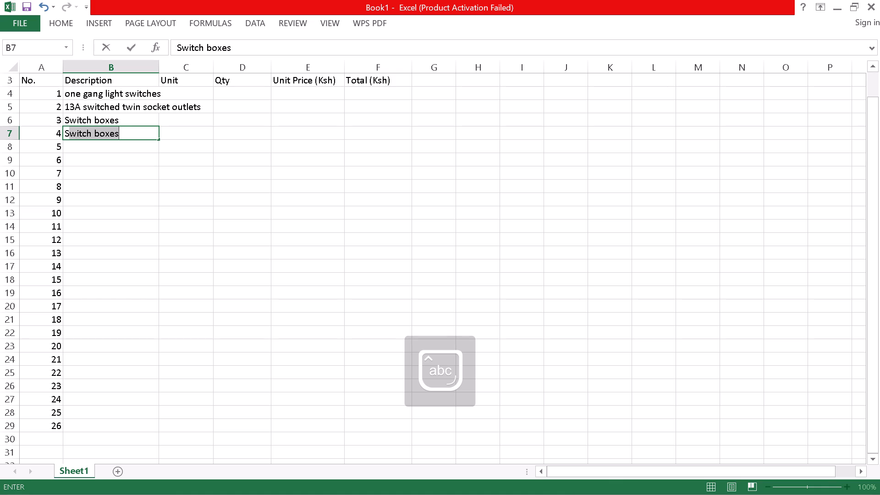
type("ocket")
key("space")
type("oulet")
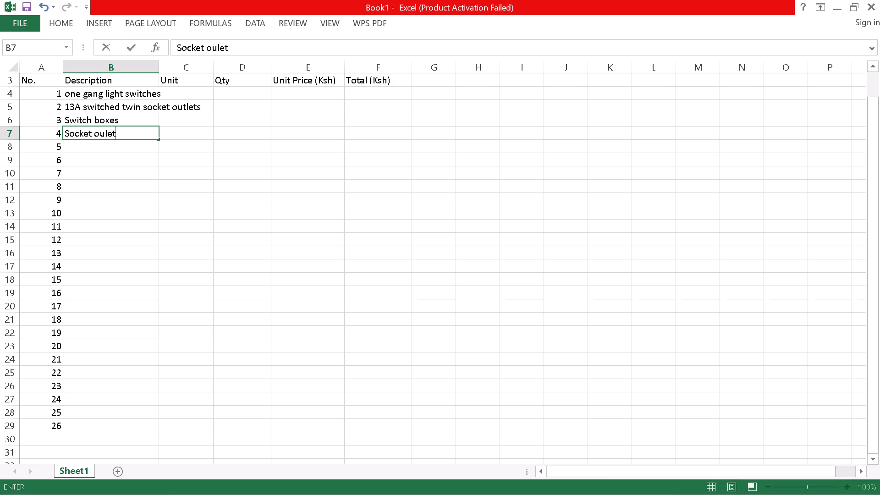
key("space")
type("box")
key("x")
key("BackSpace")
type("es")
key("Down")
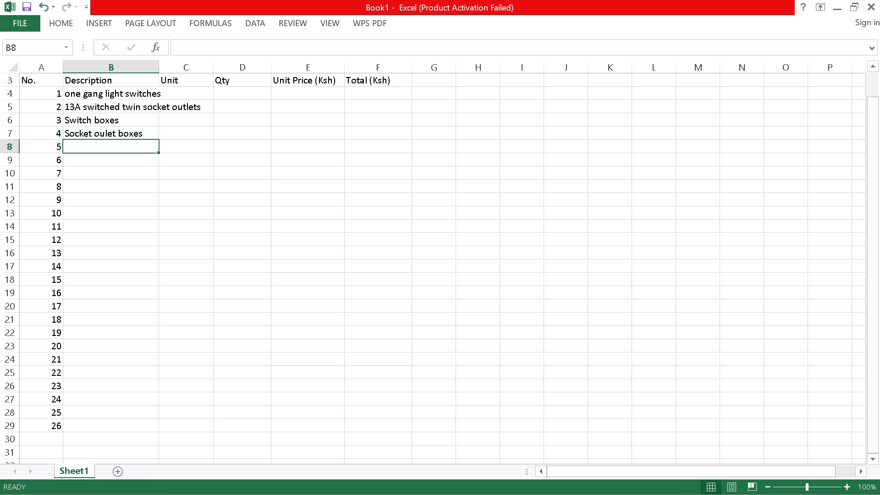
Enter the description "20A double-pole switch for water heater (provisional)" for item 5 in cell B8.
type("20")
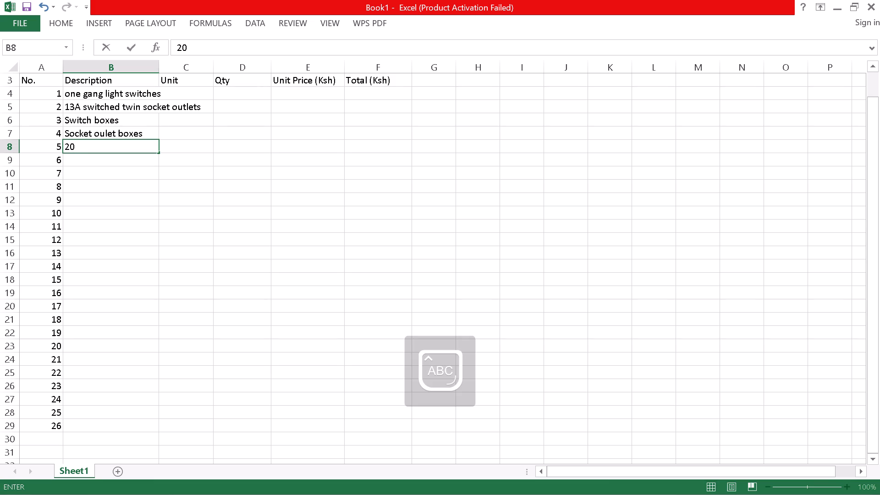
key("a")
key("space")
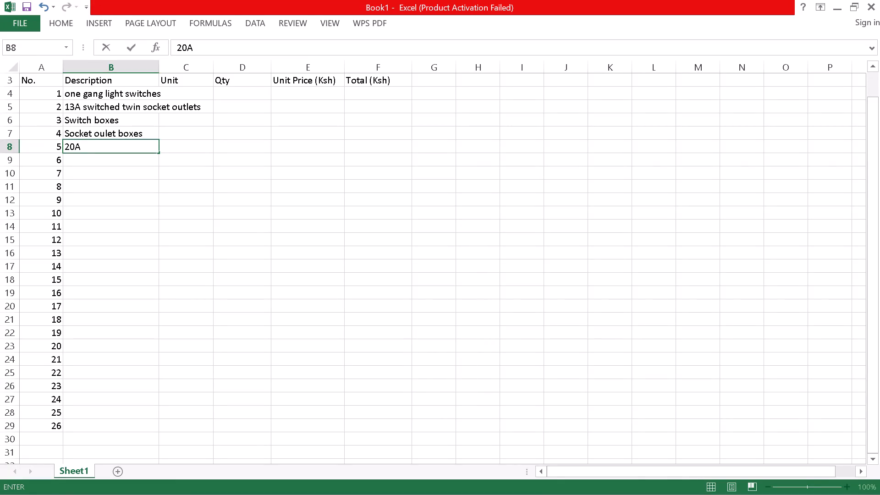
type("DOU")
key("b")
type("LE")
key("BackSpace")
key("BackSpace")
key("BackSpace")
key("BackSpace")
key("BackSpace")
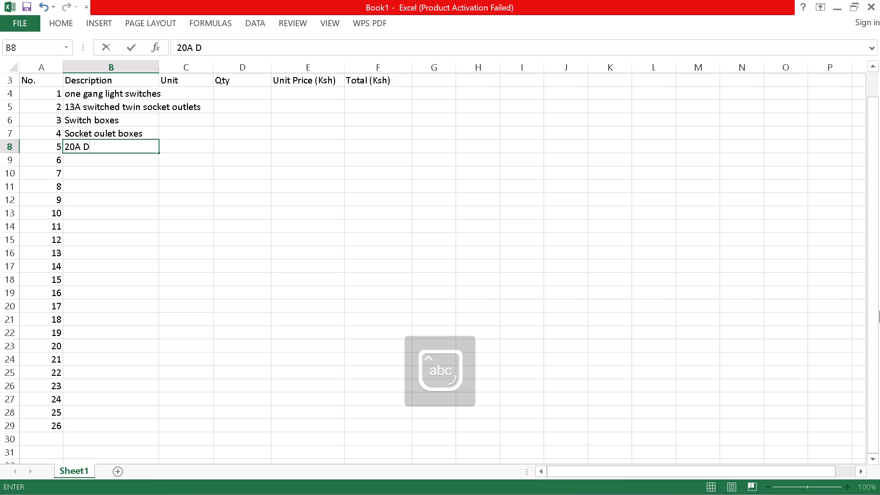
key("BackSpace")
type("double")
key("space")
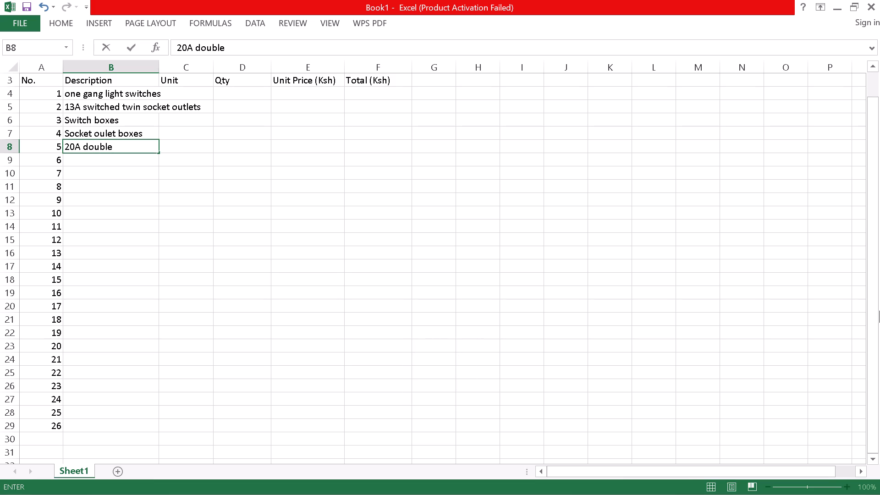
key("BackSpace")
key("minus")
type("pole switch")
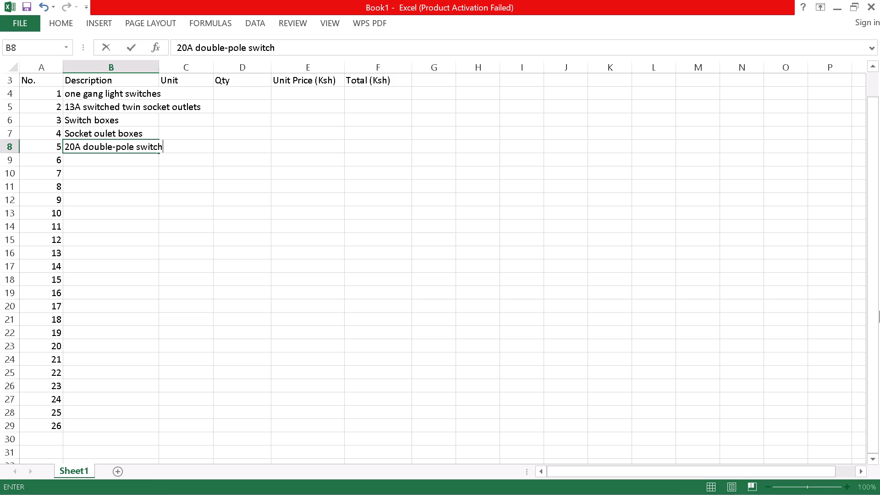
key("space")
type("for water hera")
key("BackSpace")
key("BackSpace")
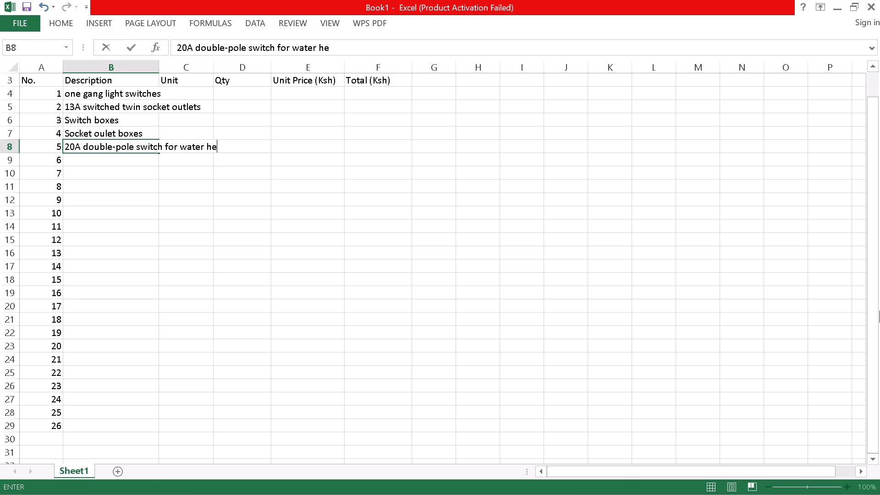
type("ater")
key("space")
key("shift+parenleft")
type("pr")
type("ovisional")
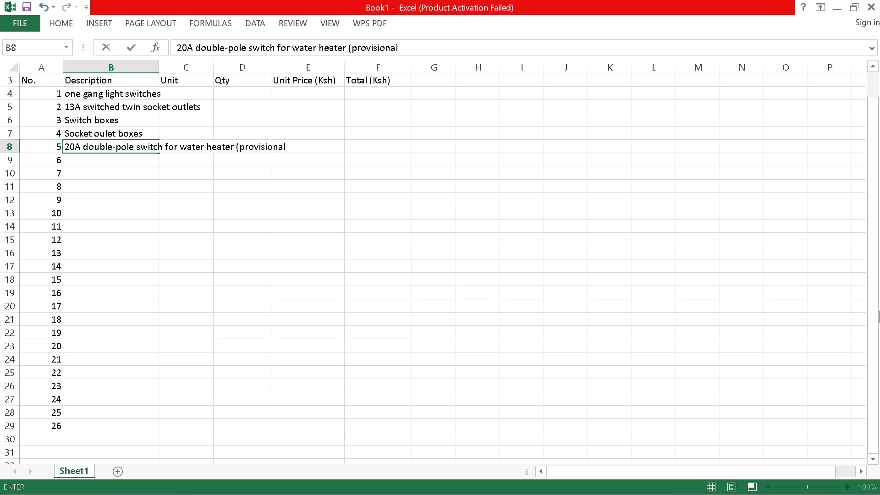
key("shift+parenright")
left_click(150, 161)
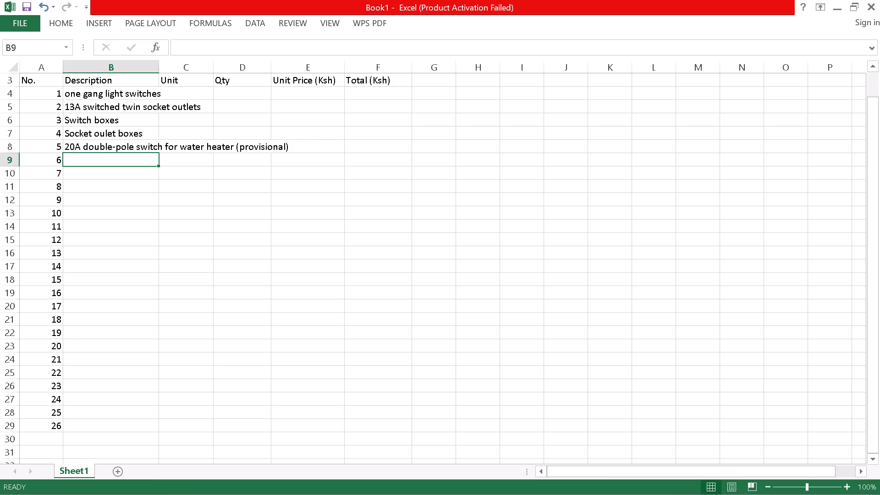
Enter the description "45A cooker control unit with socket" for item 6 in cell B9.
type("45")
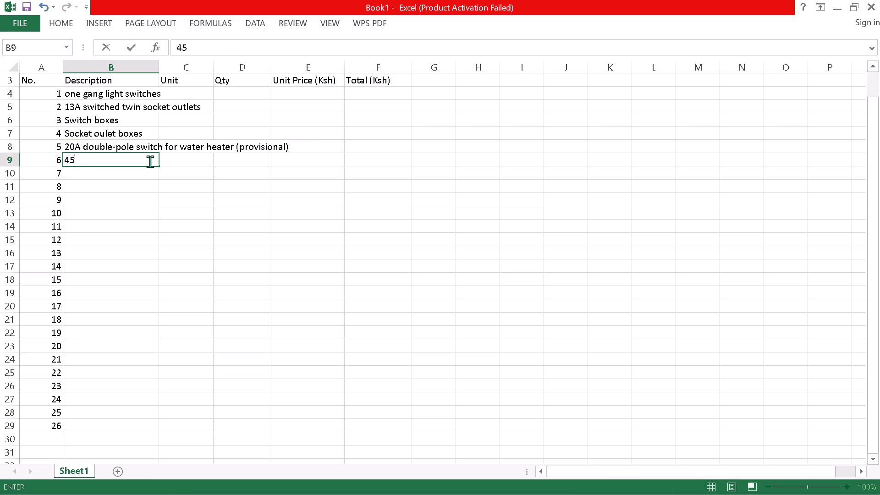
key("a")
key("space")
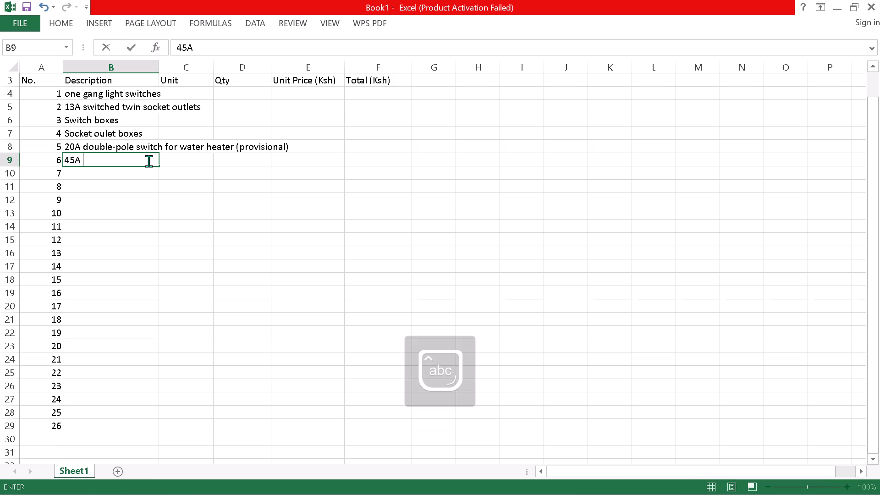
key("c")
key("o")
type("ok")
type("er")
key("c")
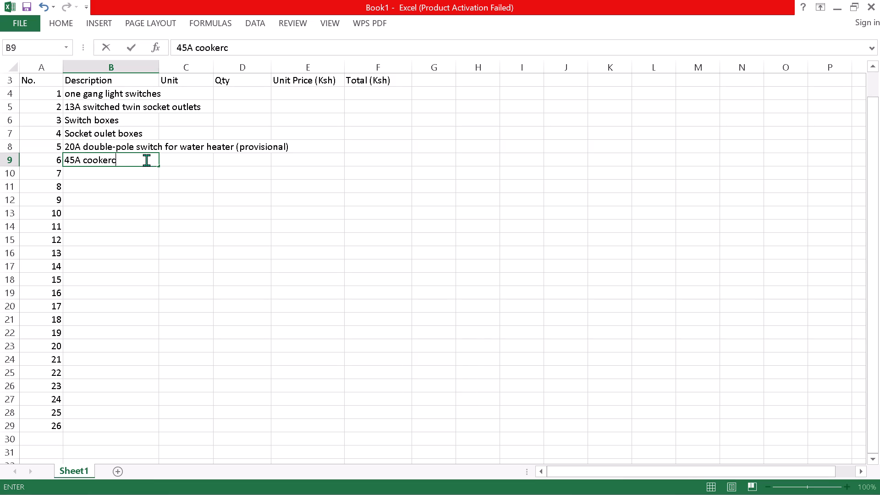
key("o")
key("BackSpace")
key("BackSpace")
key("space")
type("co")
key("n")
type("tro")
key("l")
key("space")
key("i")
key("BackSpace")
type("unit with socket")
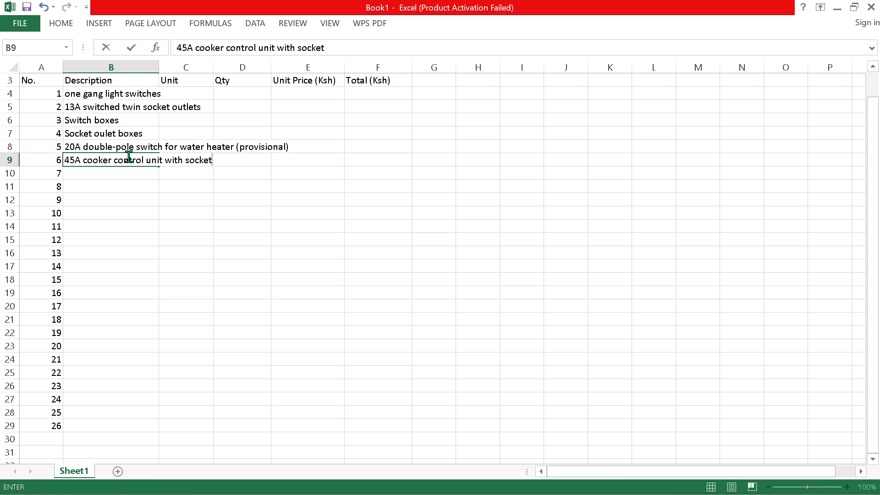
key("Down")
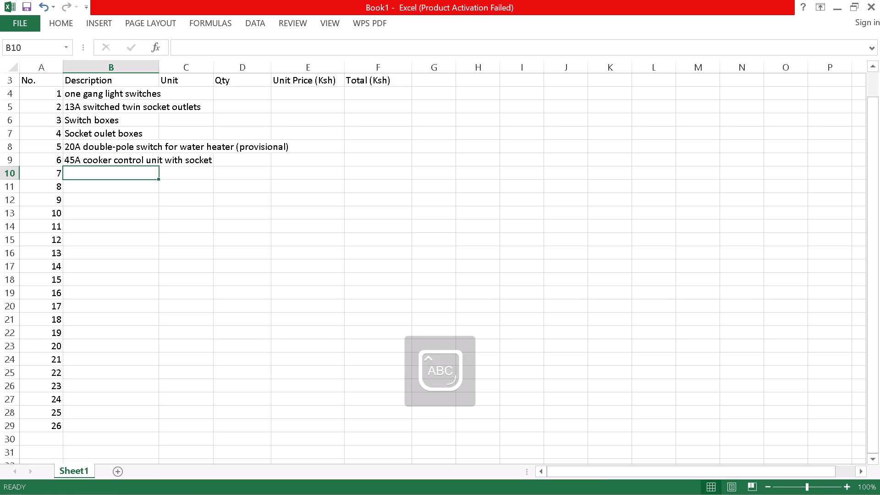
Enter the description "Consumer unit/ distribution board" for item 7 in cell B10.
key("c")
key("o")
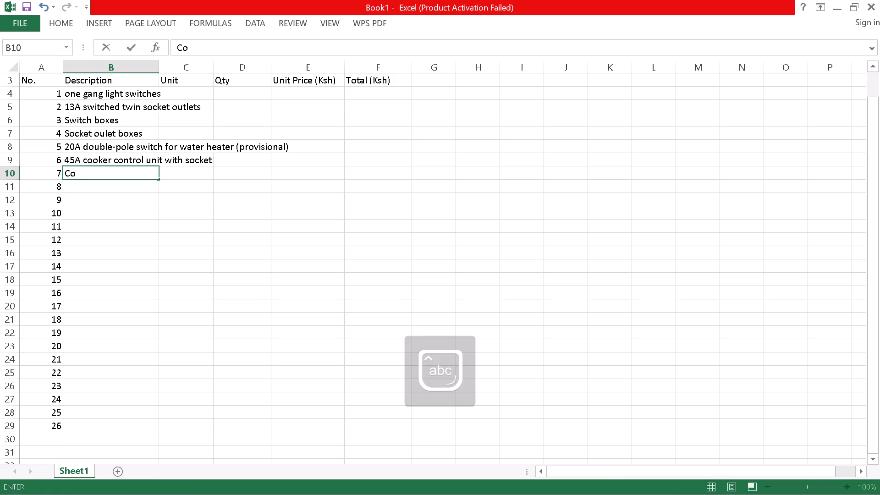
key("n")
key("s")
key("u")
type("me")
type("r")
key("space")
key("u")
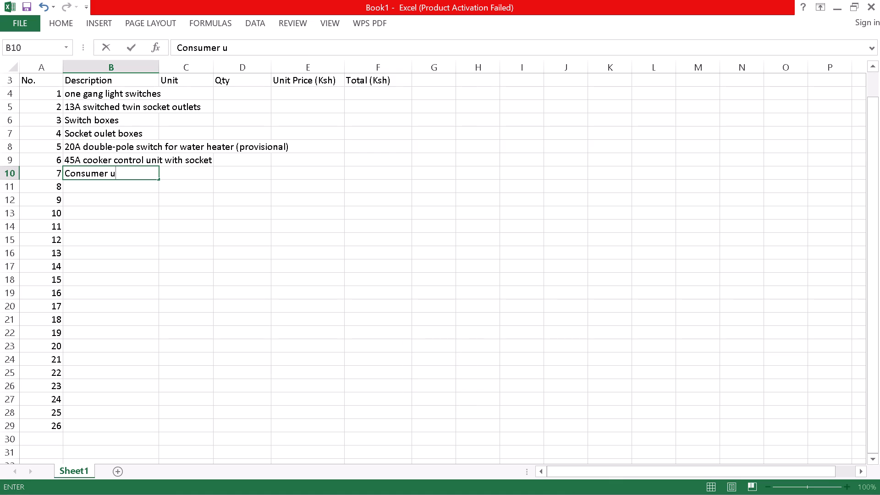
type("nit")
key("space")
key("BackSpace")
type("/")
key("space")
type("dis")
key("t")
type("ri")
type("bution")
key("space")
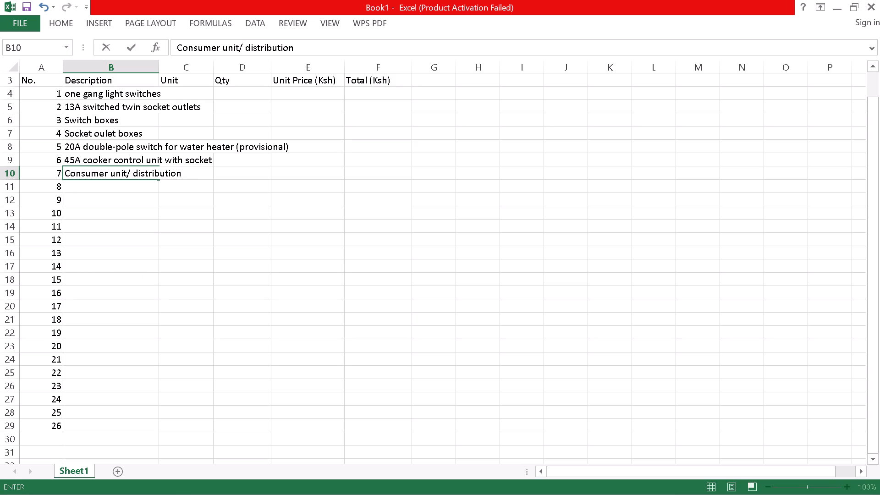
type("boa")
key("r")
key("d")
key("Down")
Enter the description "Main isolator" for item 8 in cell B11.
type("MA")
key("equal")
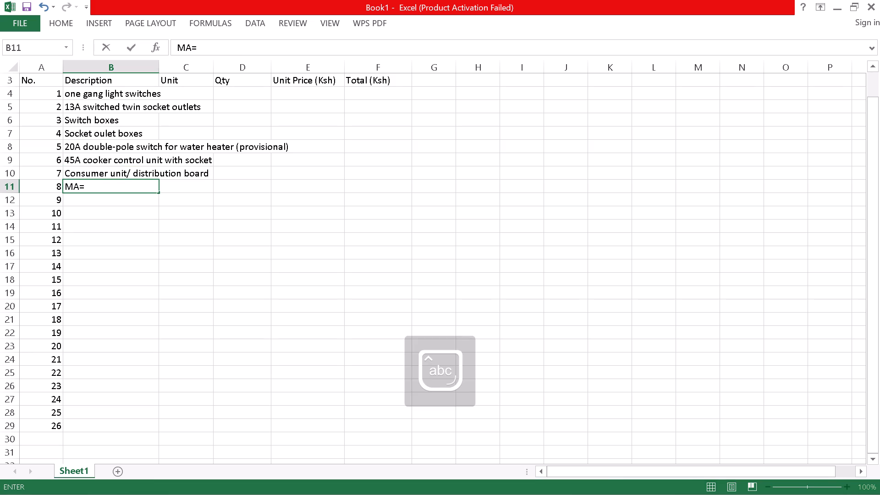
key("BackSpace")
key("BackSpace")
key("a")
key("i")
key("n")
key("space")
type("iso")
type("lar")
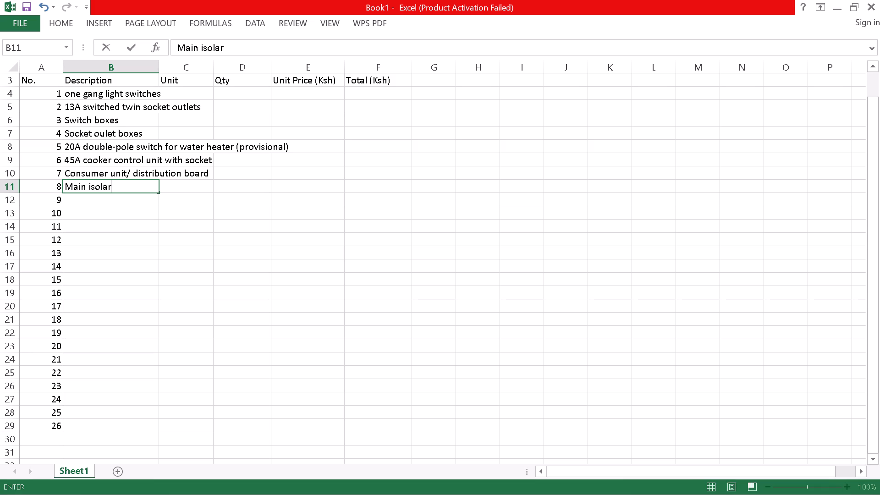
key("BackSpace")
key("t")
type("or")
key("Down")
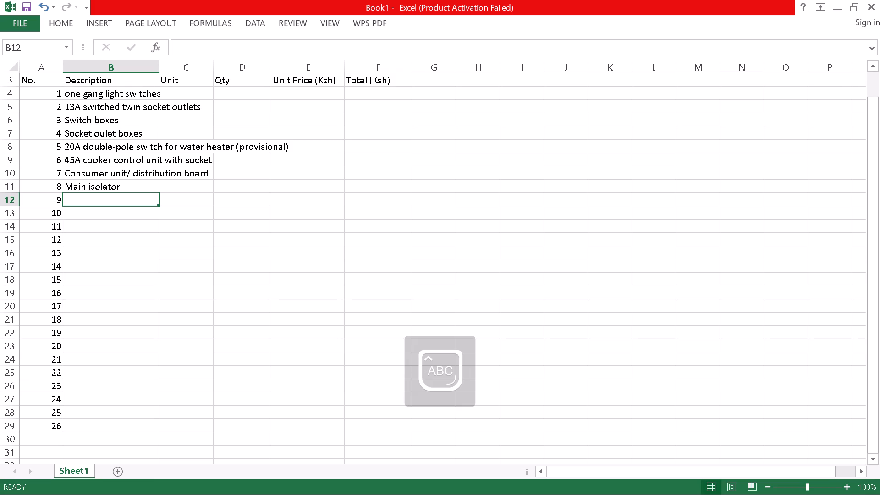
Enter the description "RCD/RCBO protection (as designed)" for item 9 in cell B12.
type("RC")
key("d")
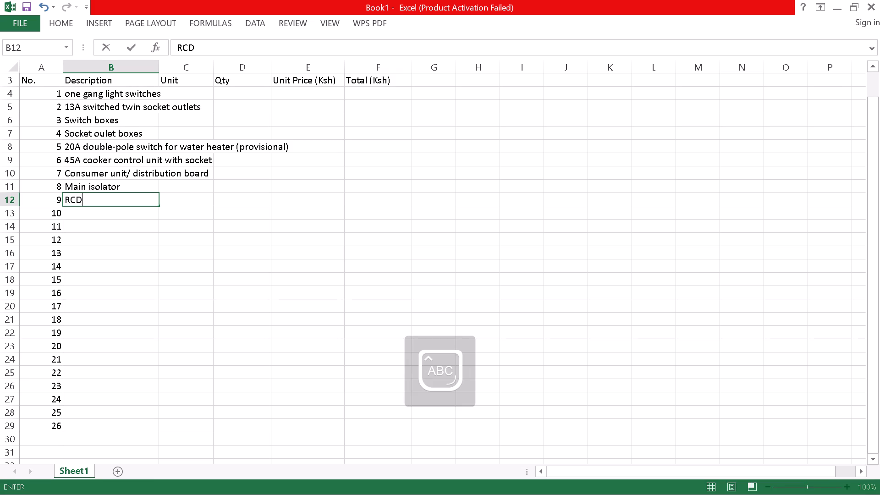
key("slash")
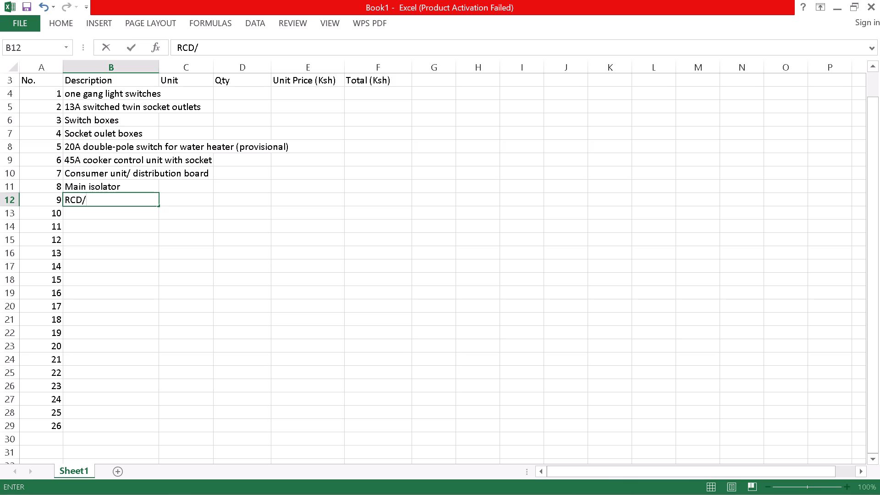
key("r")
key("c")
type("BO")
key("space")
type("prote")
type("ction")
key("space")
type("as")
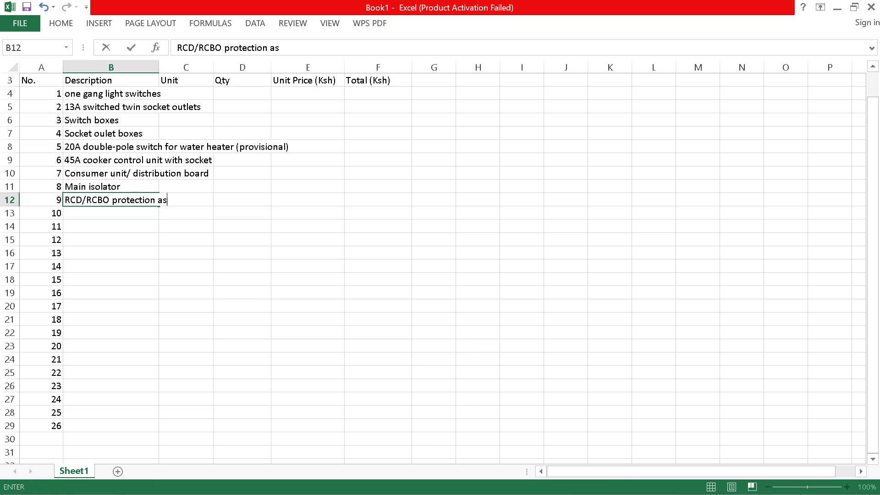
key("space")
key("BackSpace")
key("BackSpace")
key("BackSpace")
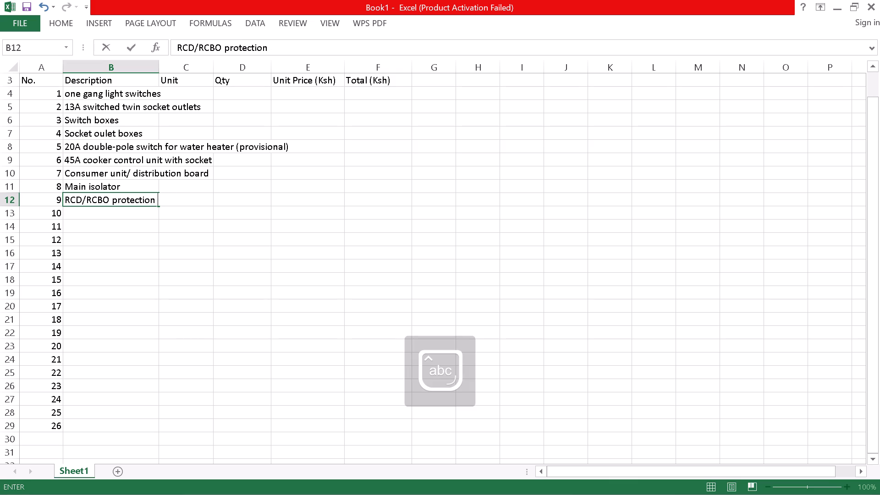
key("shift+parenleft")
type("as desiig")
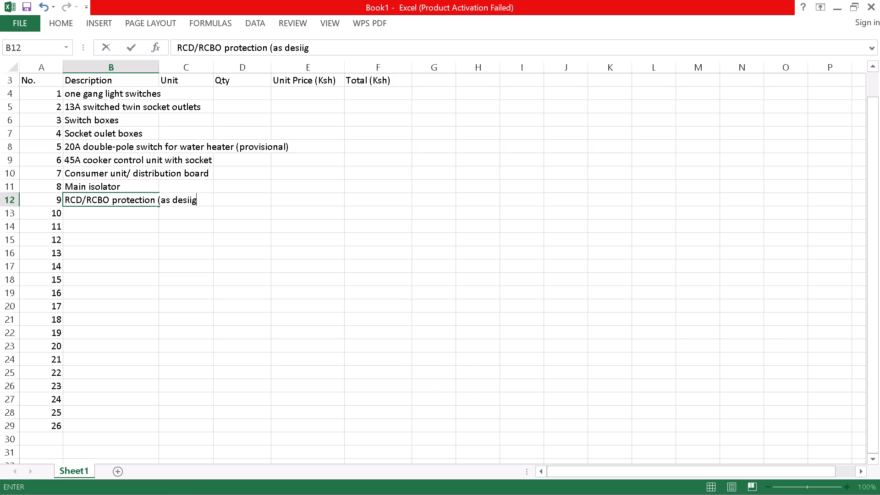
key("BackSpace")
key("BackSpace")
key("g")
key("n")
key("e")
key("d")
key("shift+parenright")
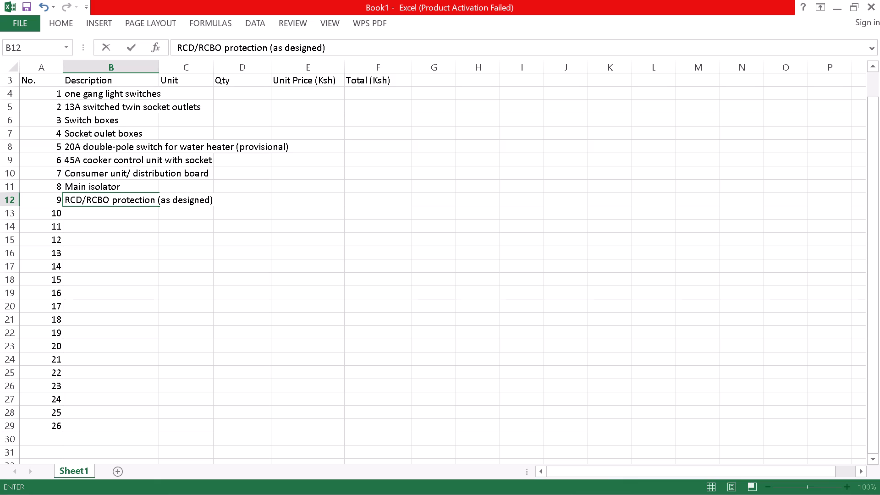
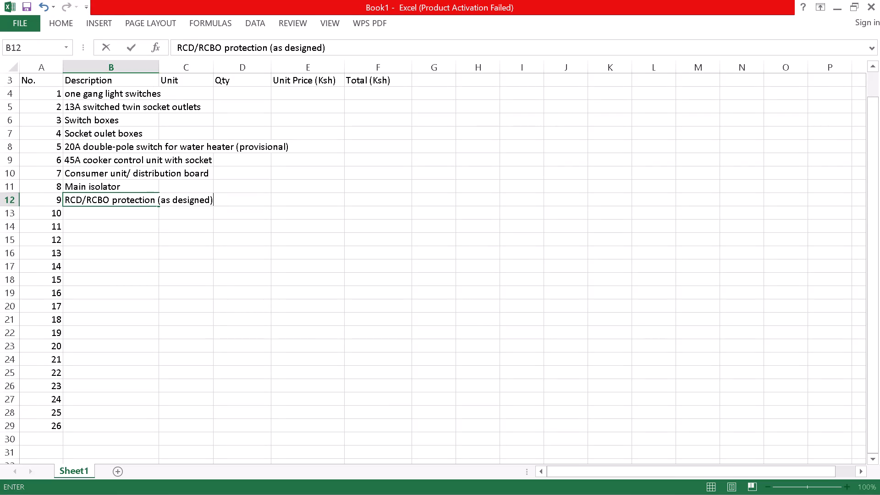
Enter the description "6A circuit breakers for lighting circuits" for item 10 in cell B13.
left_click(92, 218)
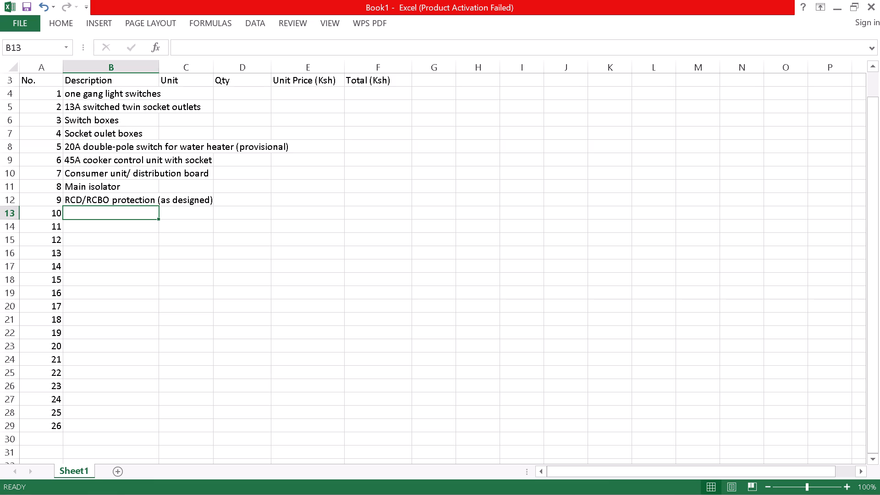
key("6")
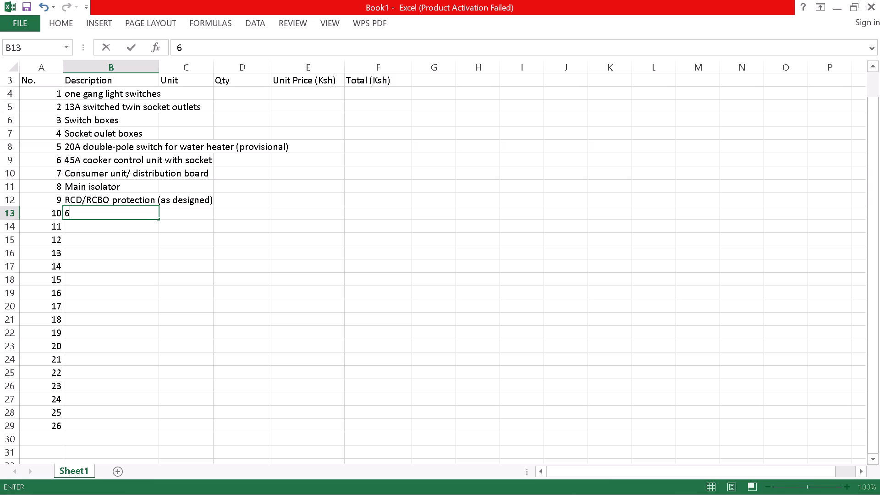
key("a")
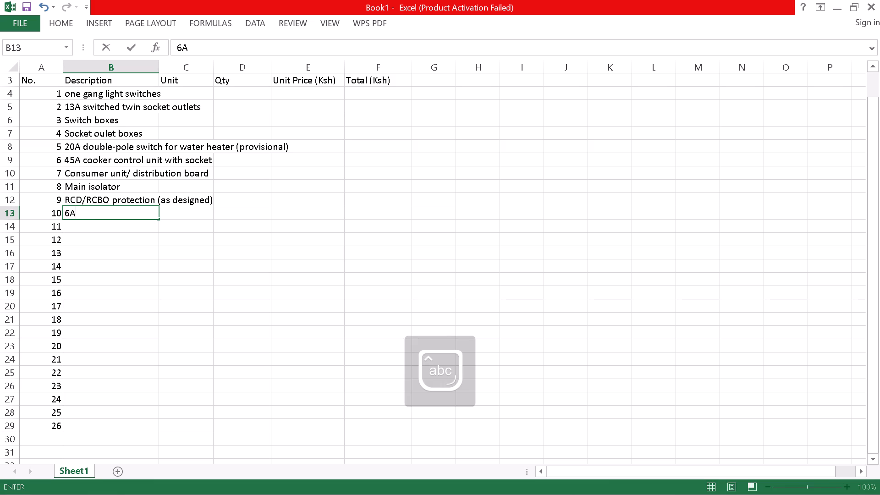
key("b")
key("BackSpace")
key("space")
key("c")
type("ircuit breakers")
key("space")
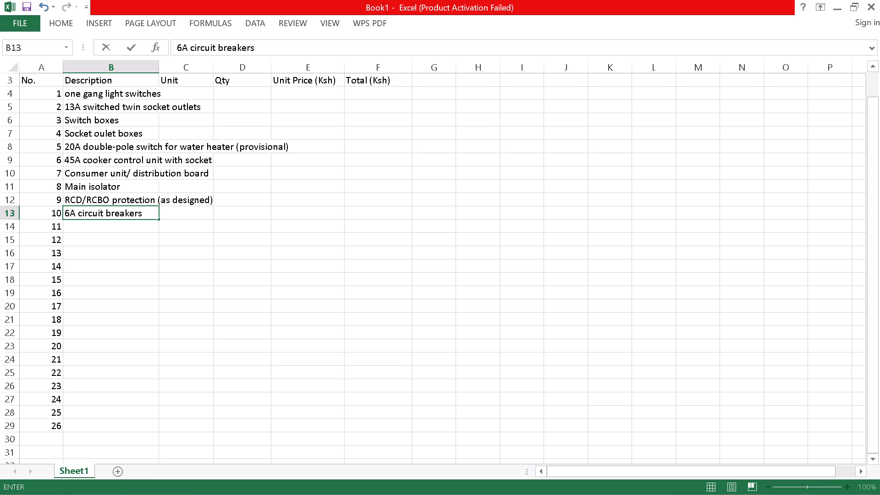
type("for")
key("space")
type("lighting")
key("space")
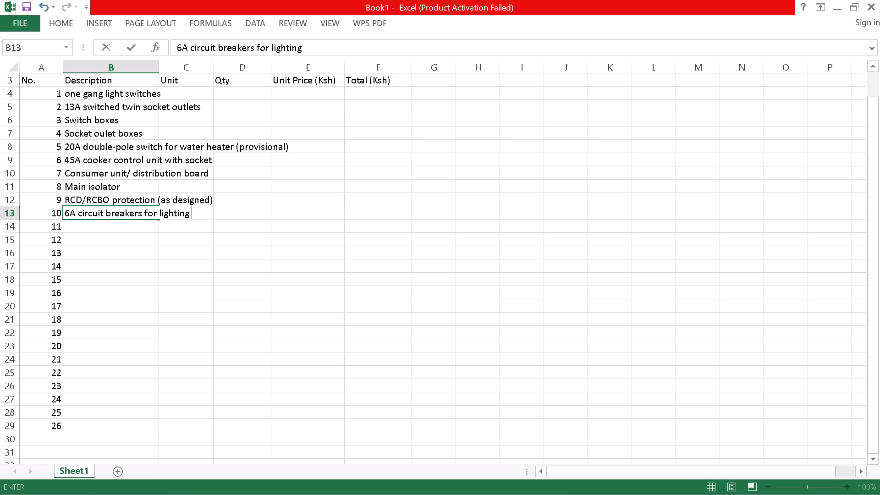
key("c")
type("ircuit")
type("s")
key("space")
Start the description for item 11 in cell B14 with the text "20A circuit breakers".
left_click(68, 224)
type("20")
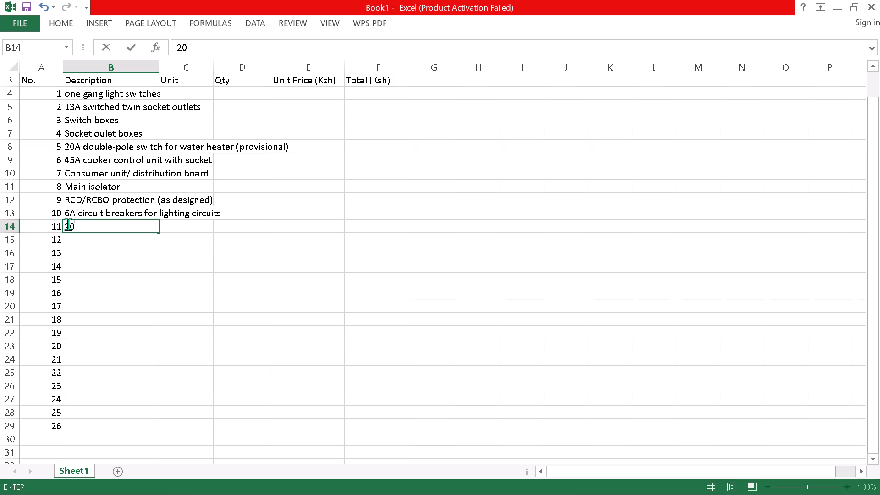
key("a")
key("space")
key("c")
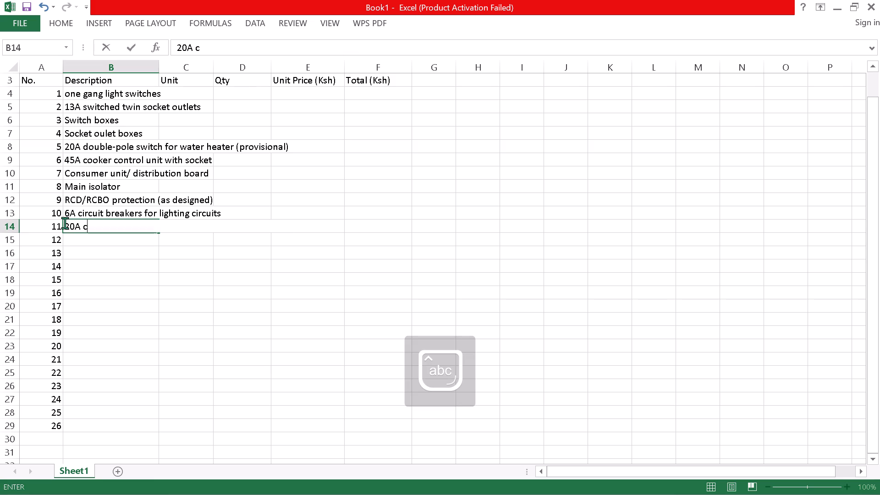
type("ir")
type("cuit")
key("space")
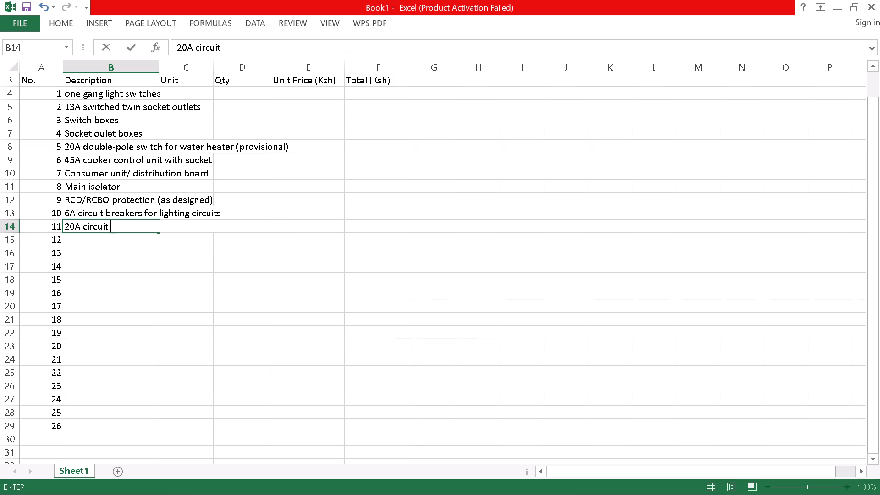
key("b")
type("reakers")
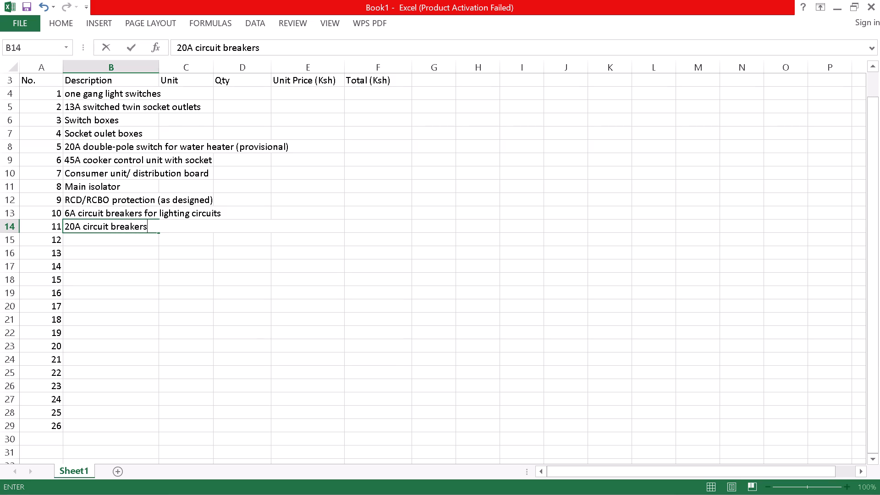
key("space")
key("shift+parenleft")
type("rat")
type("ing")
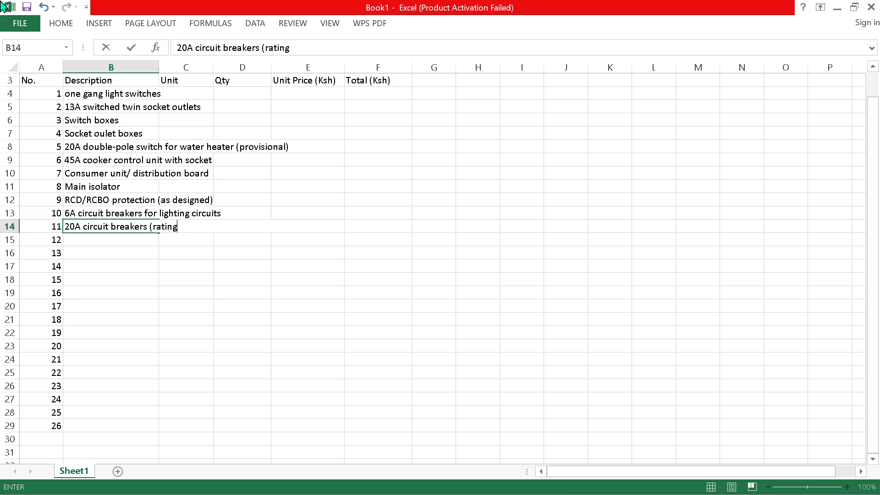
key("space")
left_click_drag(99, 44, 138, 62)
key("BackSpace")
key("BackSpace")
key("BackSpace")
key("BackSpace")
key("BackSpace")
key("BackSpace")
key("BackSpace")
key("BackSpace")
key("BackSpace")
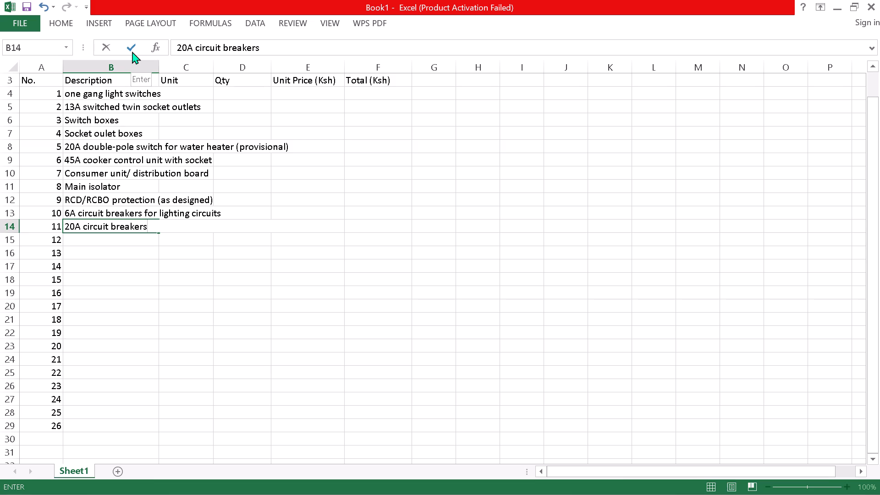
Complete the item 11 description in cell B14 by adding "for socket circuits" after "20A circuit breakers".
key("space")
type("fp")
key("BackSpace")
type("or")
key("space")
type("circi")
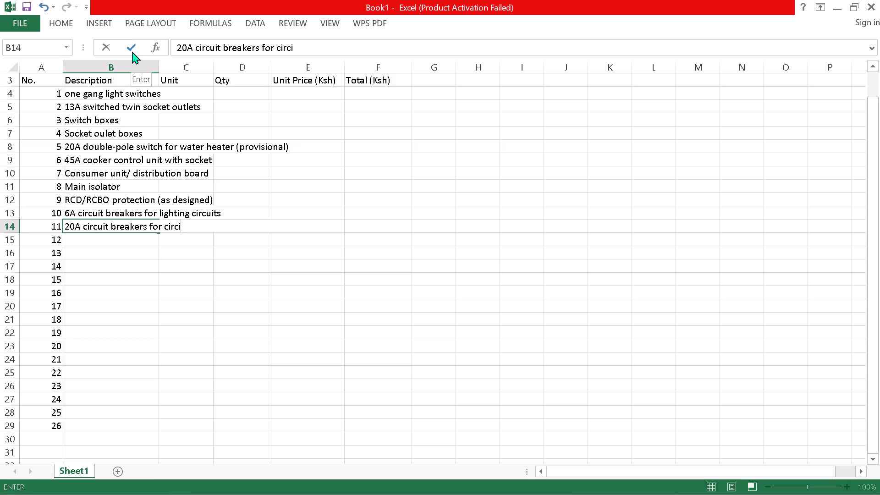
key("BackSpace")
type("uit")
key("BackSpace")
key("BackSpace")
key("BackSpace")
key("BackSpace")
key("BackSpace")
key("BackSpace")
key("BackSpace")
type("socket")
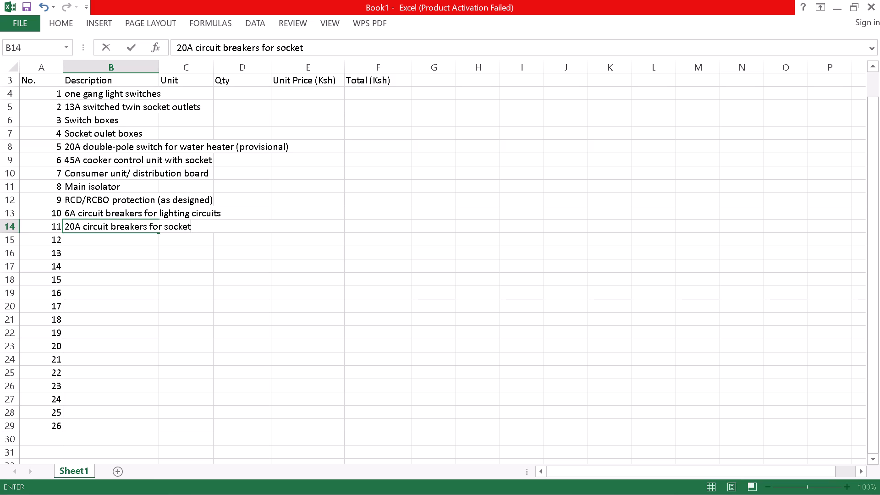
key("space")
key("c")
type("ircuits")
key("Down")
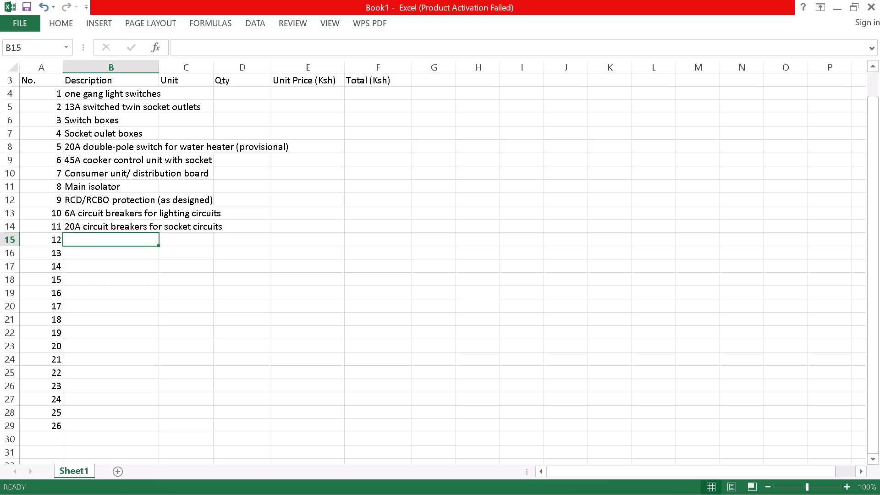
Start the description for item 12 in cell B15 with the text "Water heater circuit breaker".
key("w")
key("a")
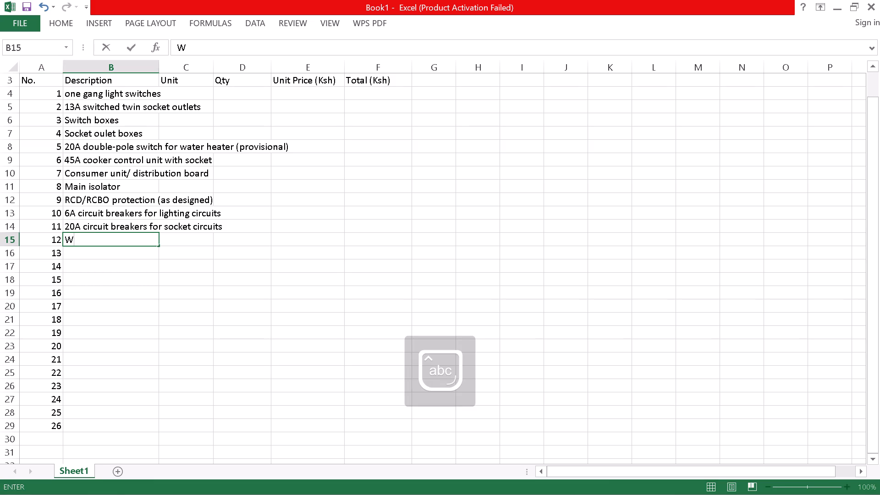
type("ter")
key("space")
type("heat")
type("er")
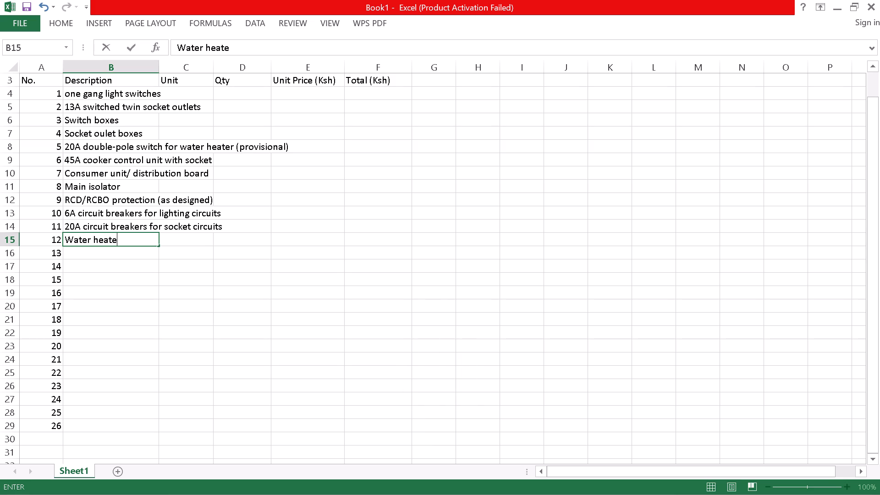
key("space")
key("c")
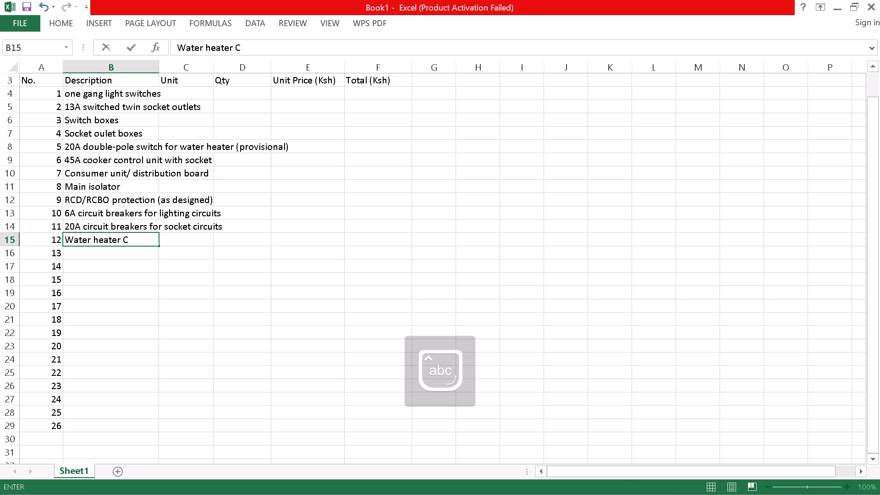
type("ircuit")
key("space")
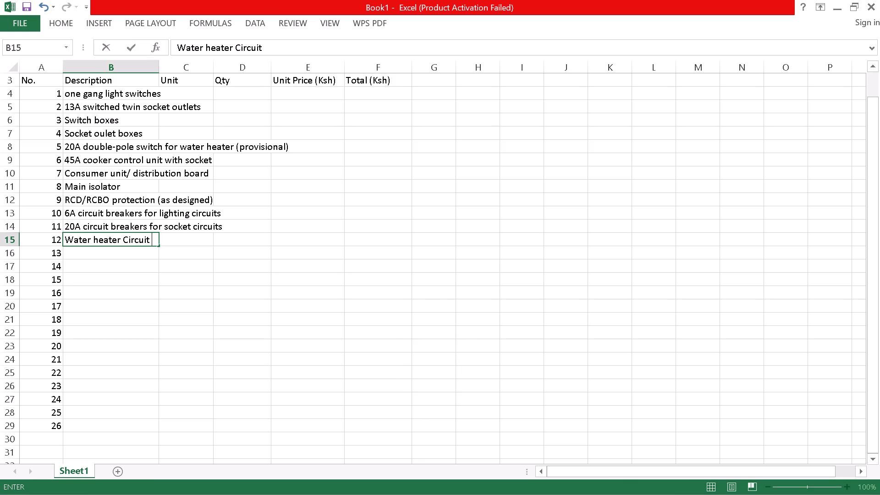
type("breakers")
key("BackSpace")
left_click(128, 234)
key("BackSpace")
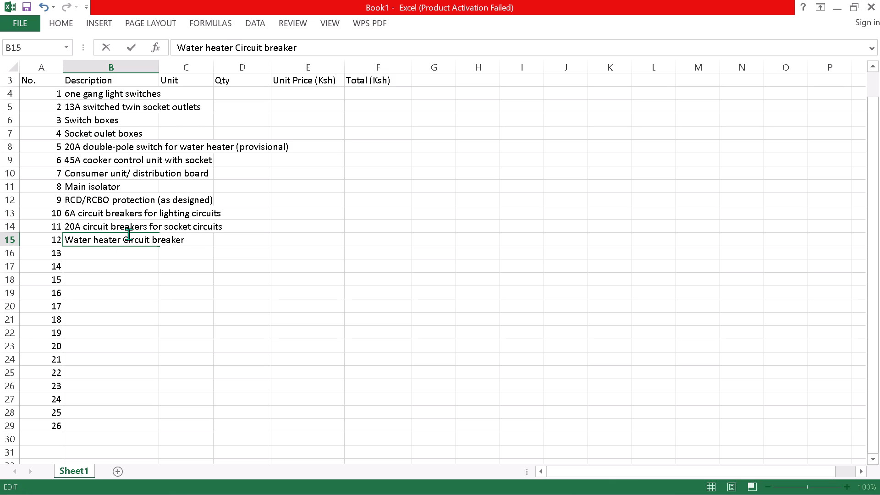
key("c")
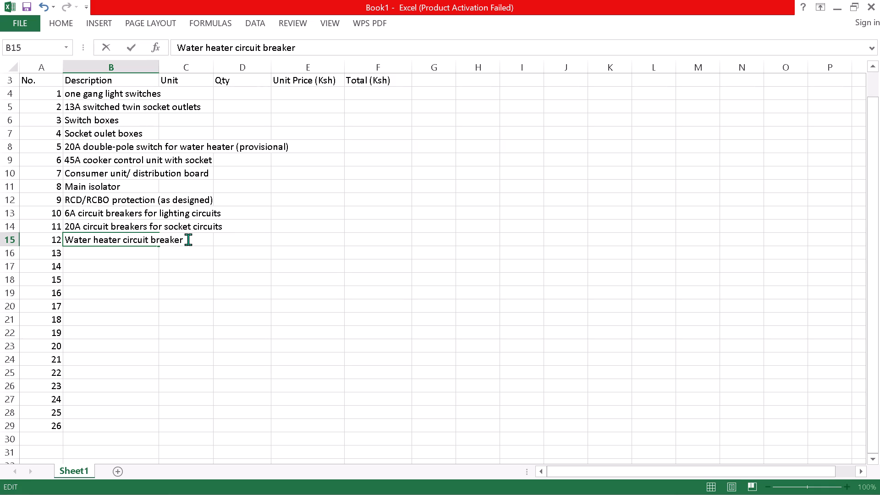
Complete the item 12 description in cell B15 by adding "(rating subject to design)" after "Water heater circuit breaker".
left_click(188, 239)
key("space")
key("shift+parenleft")
type("ra")
type("ting")
key("space")
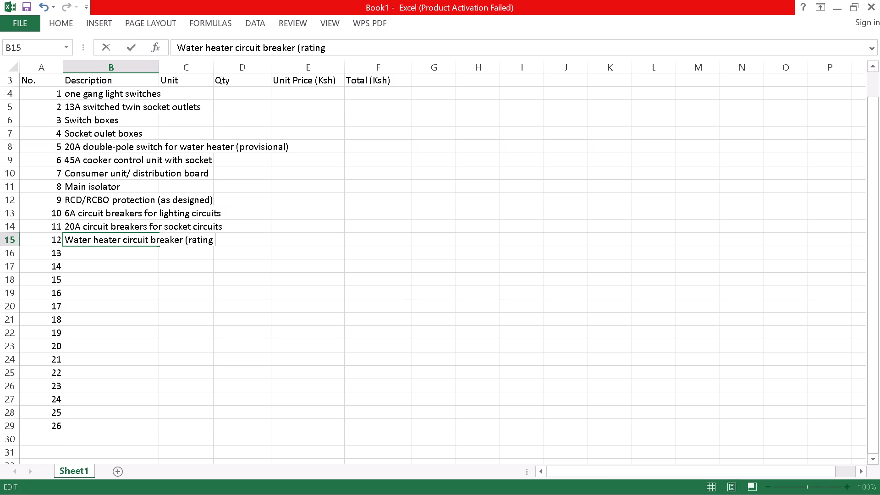
type("sub")
type("ject t")
type("o design")
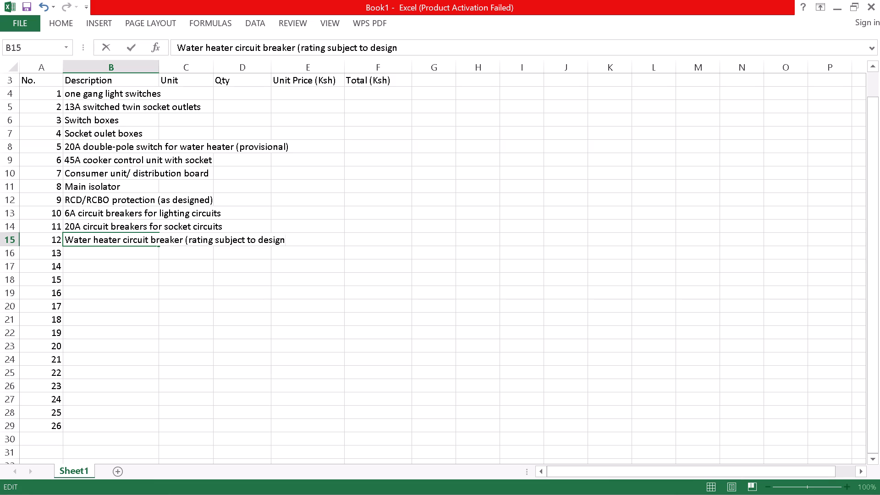
key("shift+parenright")
Enter the description "Cooker circuit breaker (rating subject to design)" for item 13 in cell B16.
left_click(78, 255)
key("c")
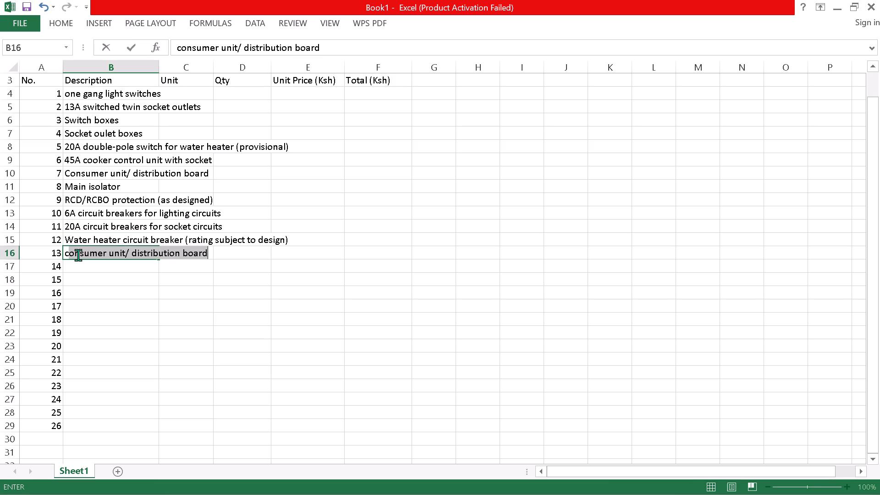
key("BackSpace")
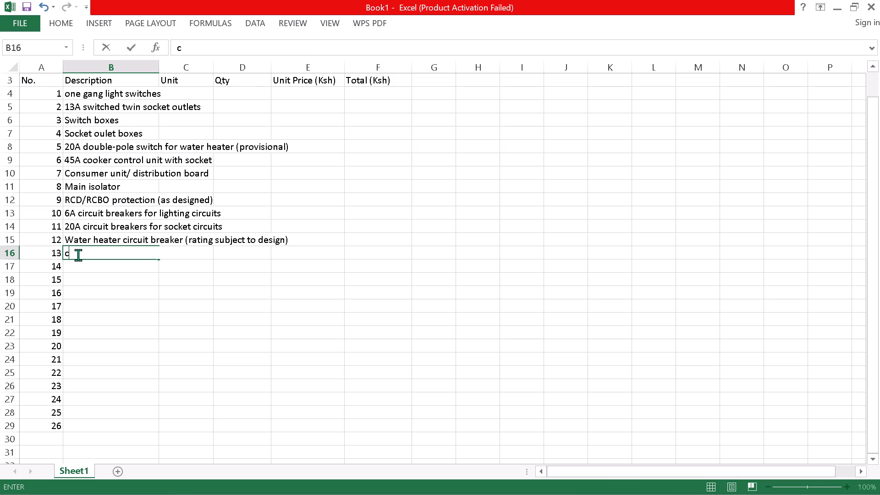
key("BackSpace")
key("c")
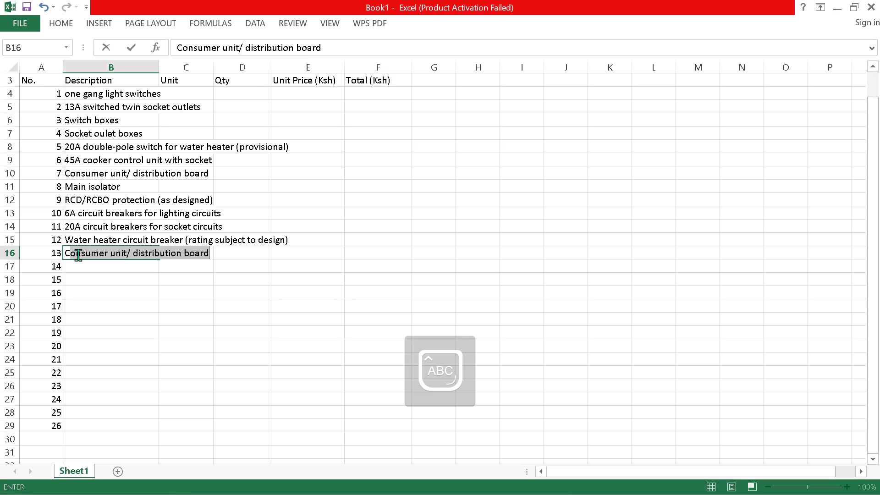
type("ooker")
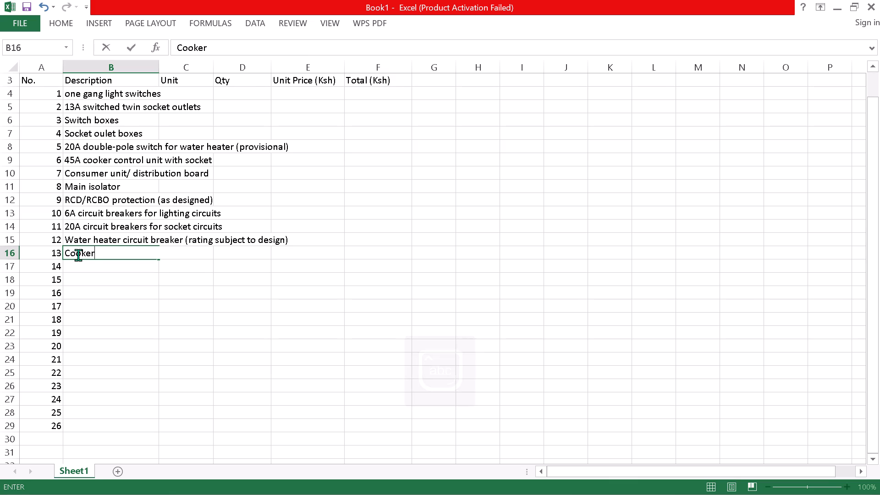
key("space")
type("circuit breaker")
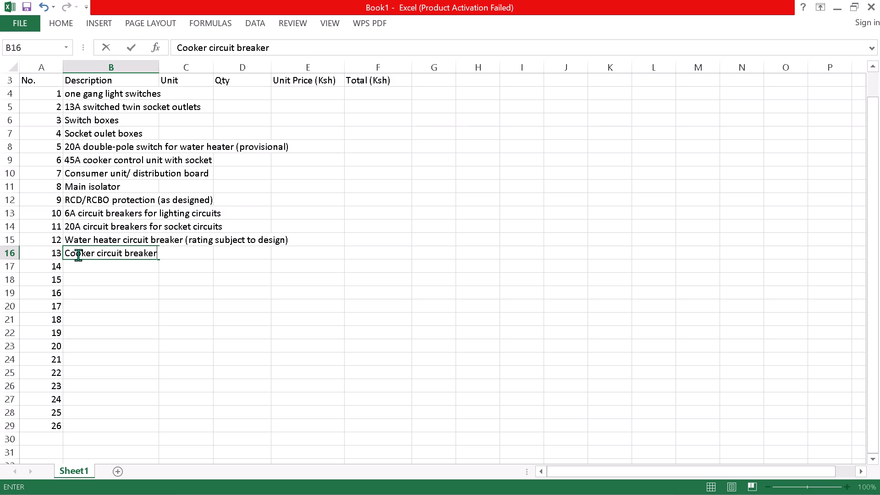
key("space")
type("(ra")
key("t")
key("i")
type("ng")
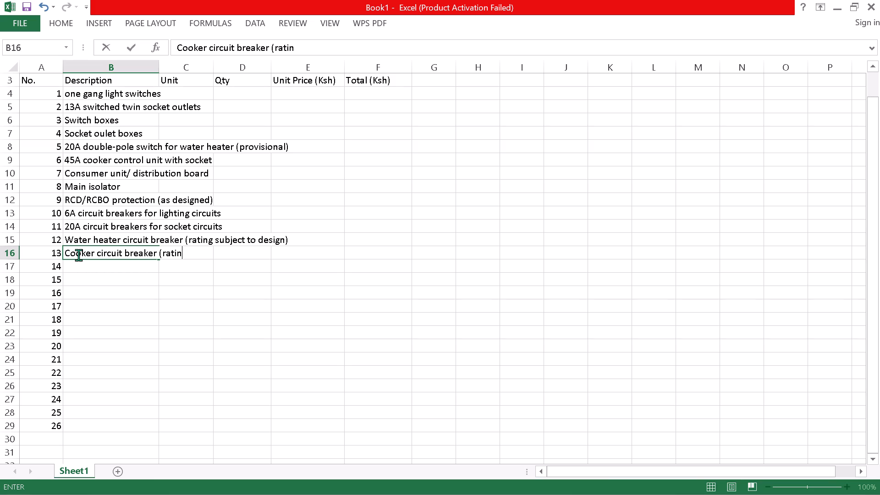
key("space")
type("subject to design")
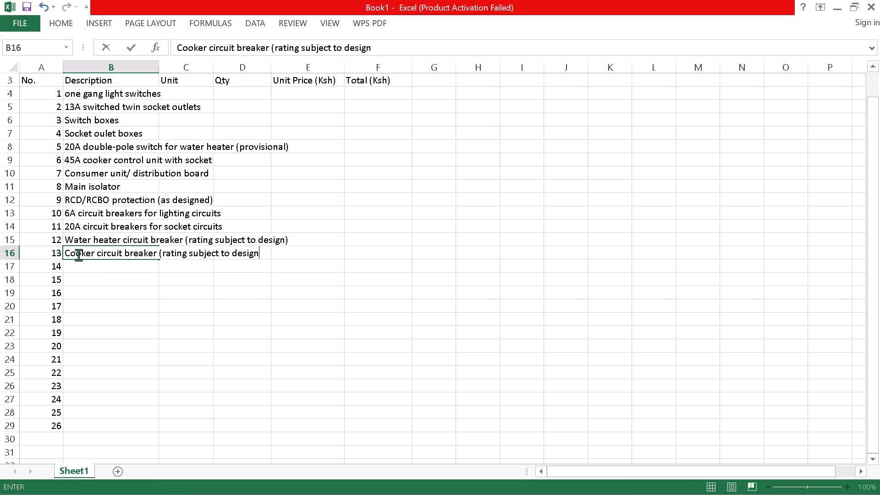
key("shift+parenright")
key("Down")
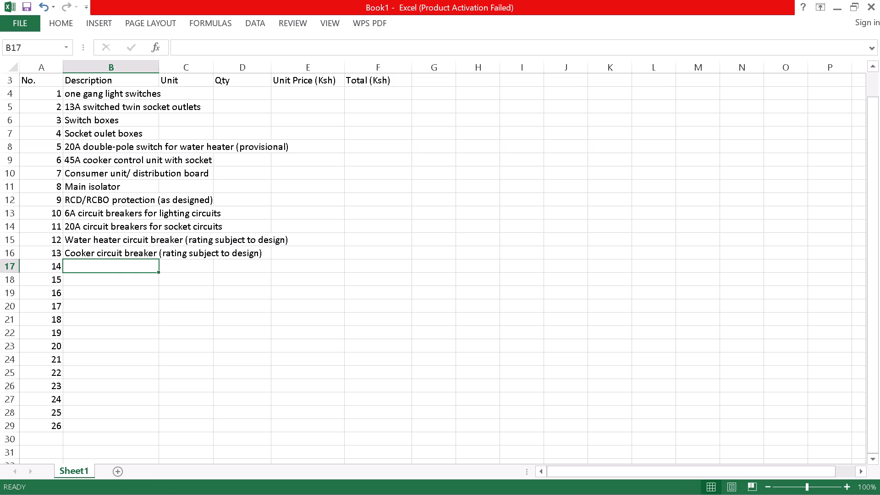
Enter the description "1.5mm2 cable for lighting circuits" for item 14 in cell B17.
type("1.5")
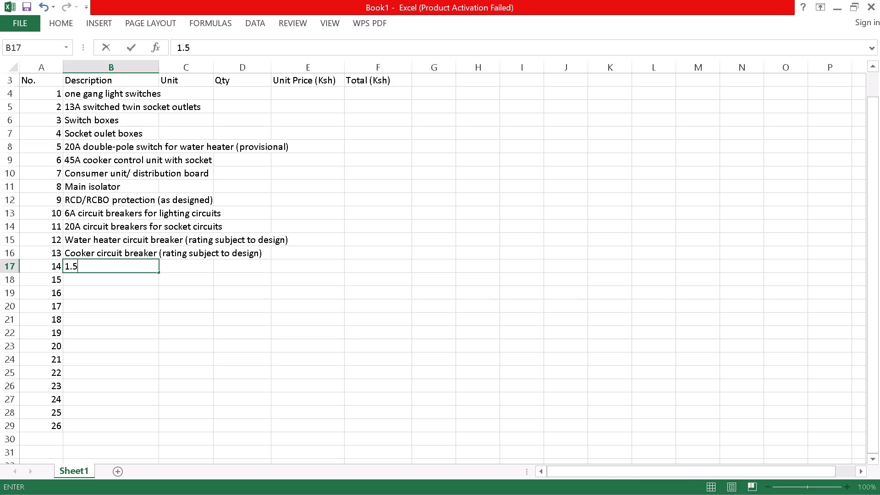
type("mm")
key("2")
key("space")
type("cable")
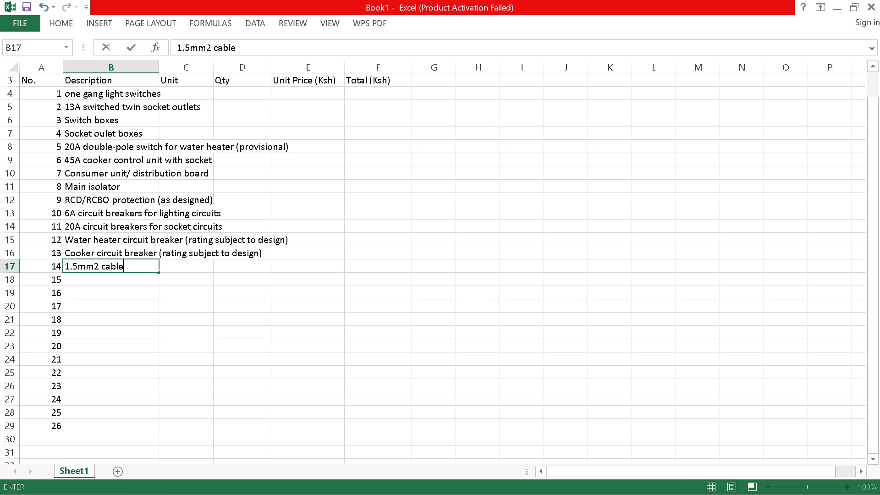
key("space")
type("for")
key("space")
type("lighting")
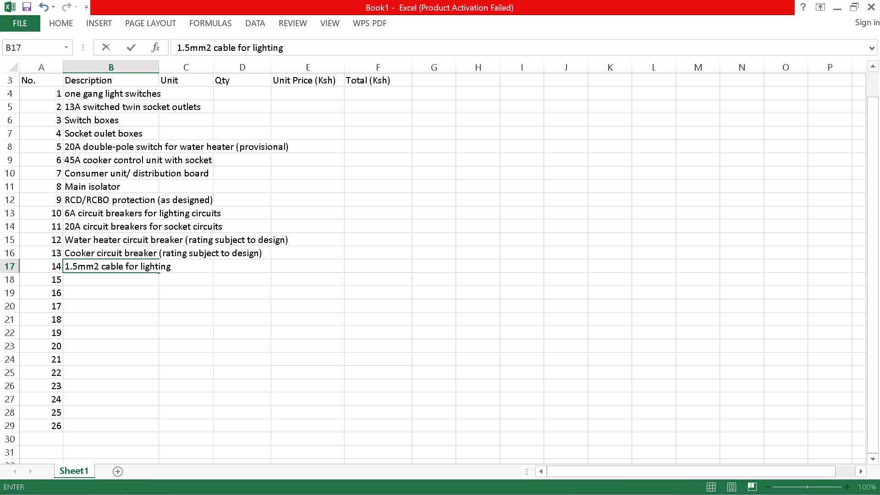
key("space")
type("circui")
type("ts")
key("Down")
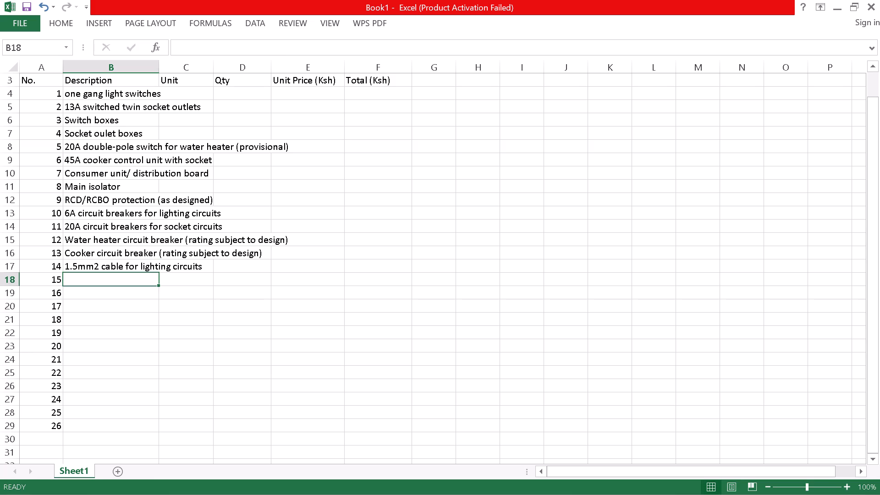
Start the description for item 15 in cell B18 with the text "2.5mm2 cable for".
key("2")
type(".5")
type("mm")
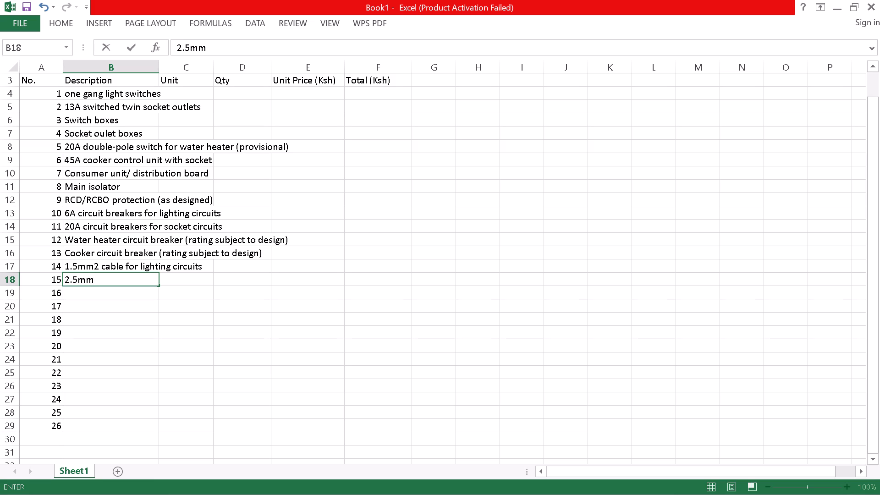
key("2")
key("space")
type("cable")
key("space")
type("for")
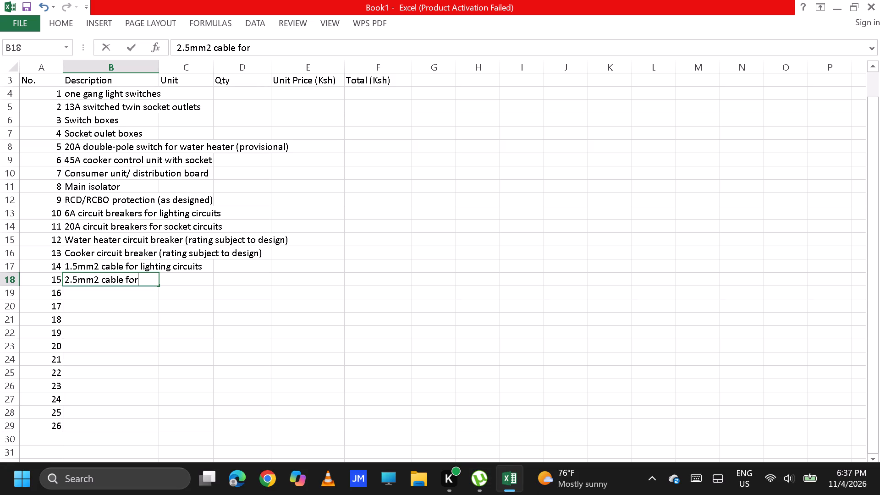
key("space")
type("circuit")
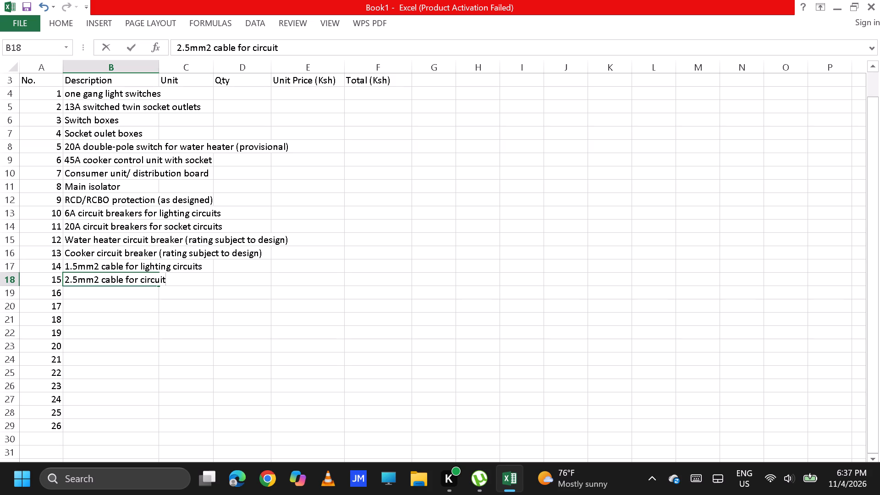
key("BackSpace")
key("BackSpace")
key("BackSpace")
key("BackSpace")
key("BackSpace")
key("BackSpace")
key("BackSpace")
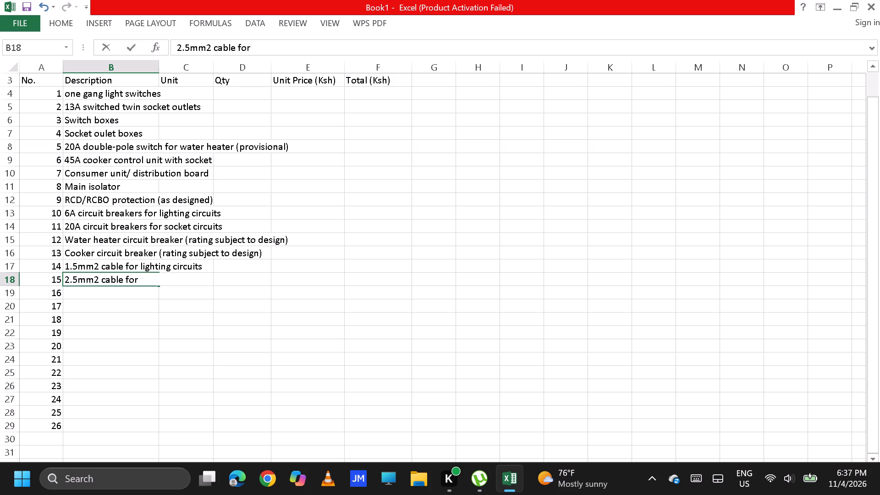
Complete the item 15 description in cell B18 by adding "socket circuits" after "2.5mm2 cable for".
type("socket")
key("space")
key("c")
key("i")
type("rc")
type("uits")
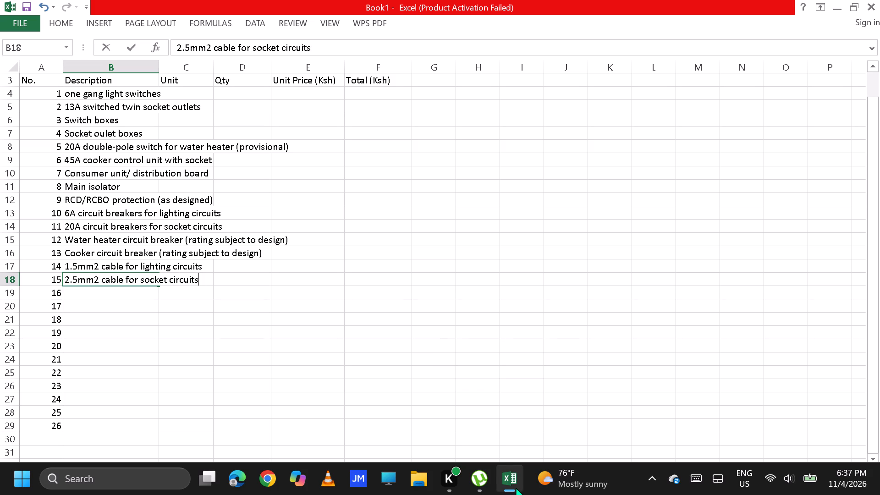
key("Down")
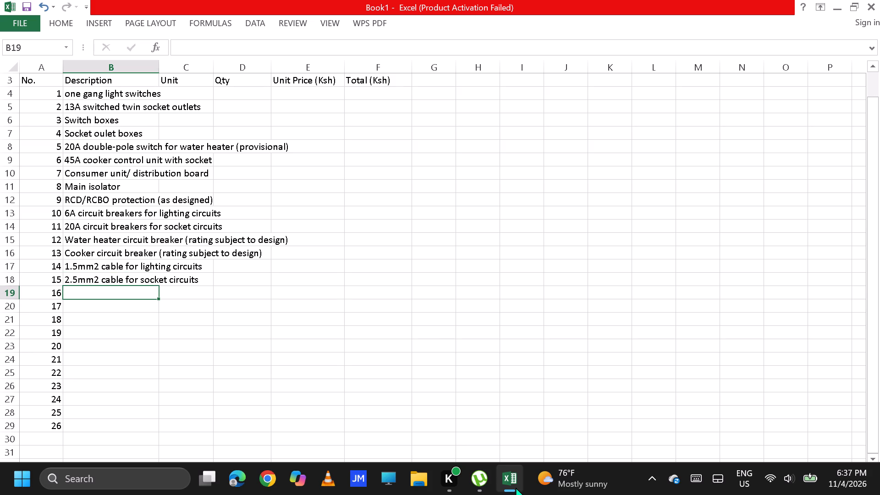
Start the description for item 16 in cell B19 with the text "4mm2 cable for water heater circuit".
key("4")
type("mm")
key("2")
key("space")
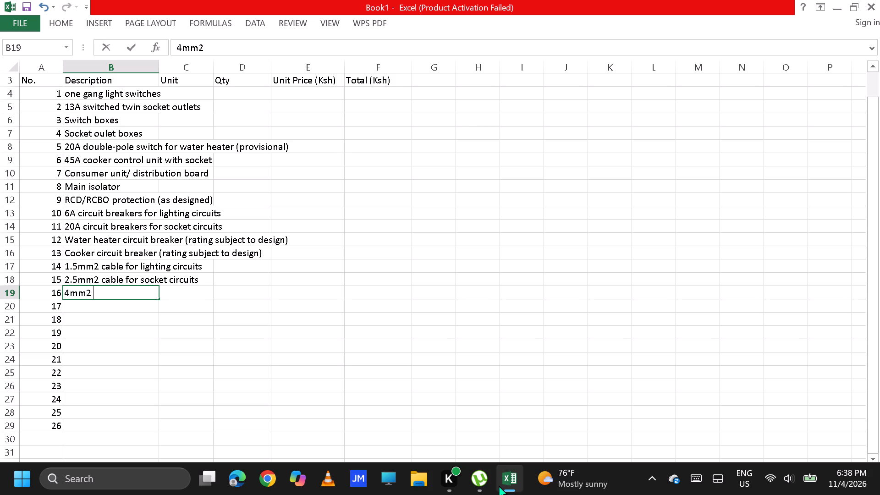
type("cabl")
key("e")
key("space")
type("for")
key("space")
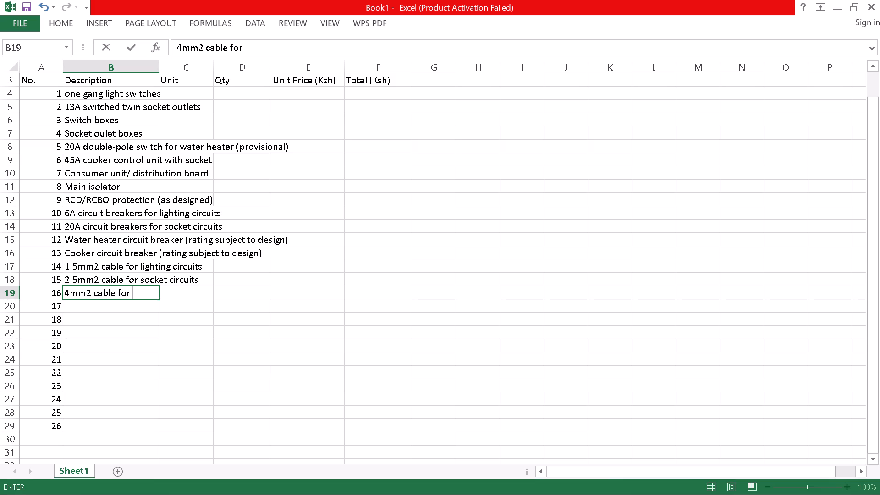
type("wa")
type("ter")
key("space")
type("heater circuit")
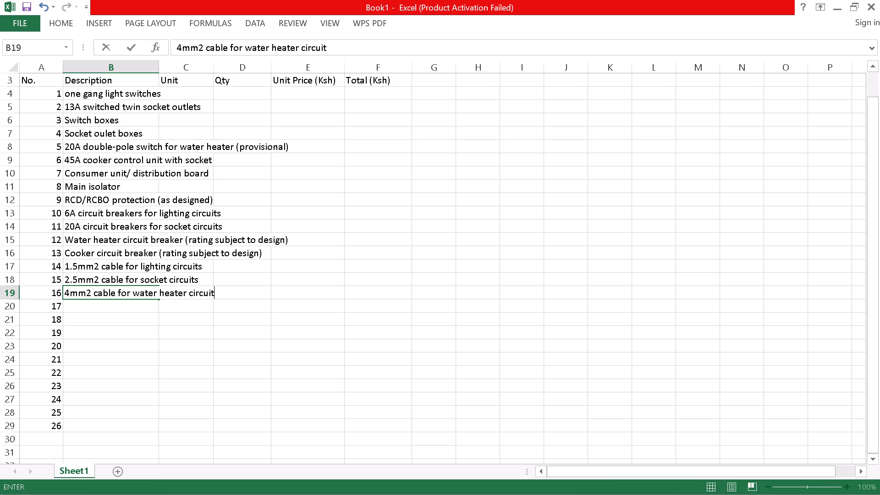
Complete the item 16 description in cell B19 by adding "( provisional)" after "4mm2 cable for water heater circuit".
key("shift+space")
type("(")
key("space")
key("p")
type("rovisional")
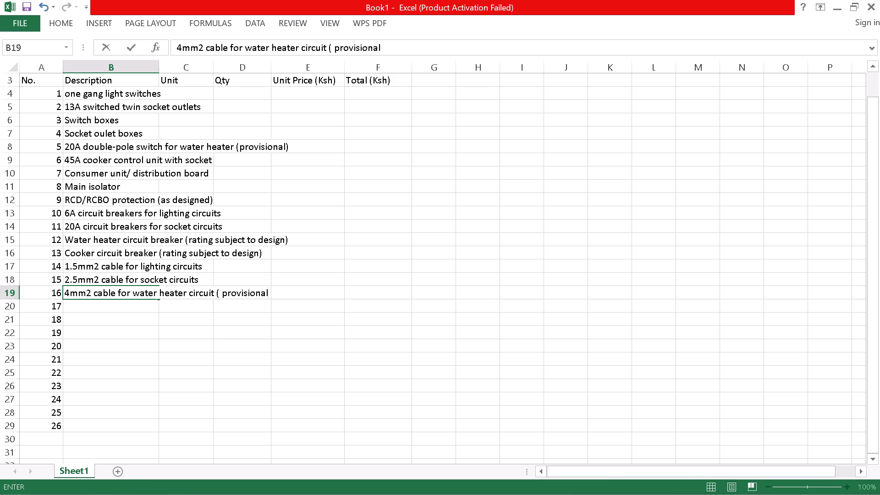
key("shift+parenright")
left_click(106, 312)
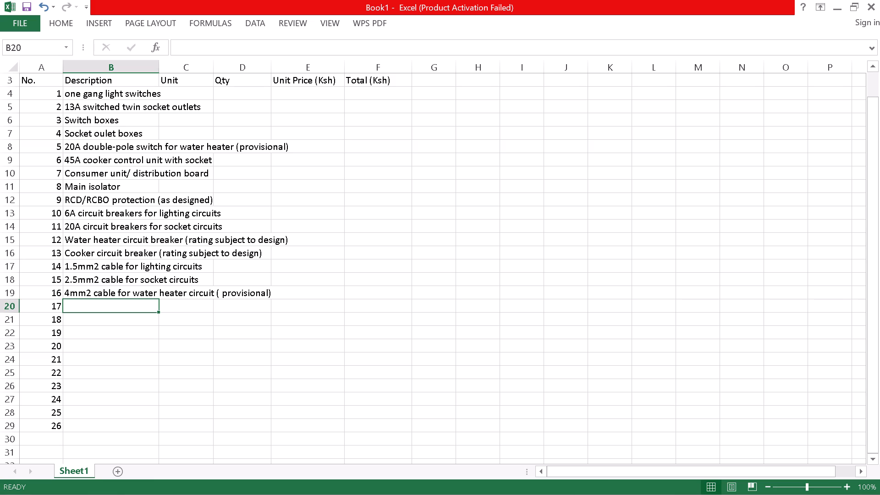
Enter the item 17 description "6mm2 cable for cooker circuit (provisional)" in cell B20.
type("6mm")
type("2 c")
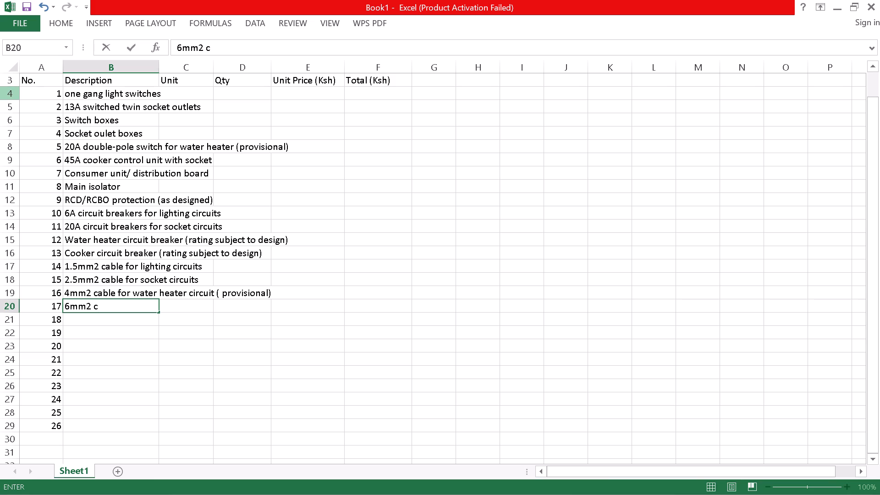
type("abl")
type("e")
key("space")
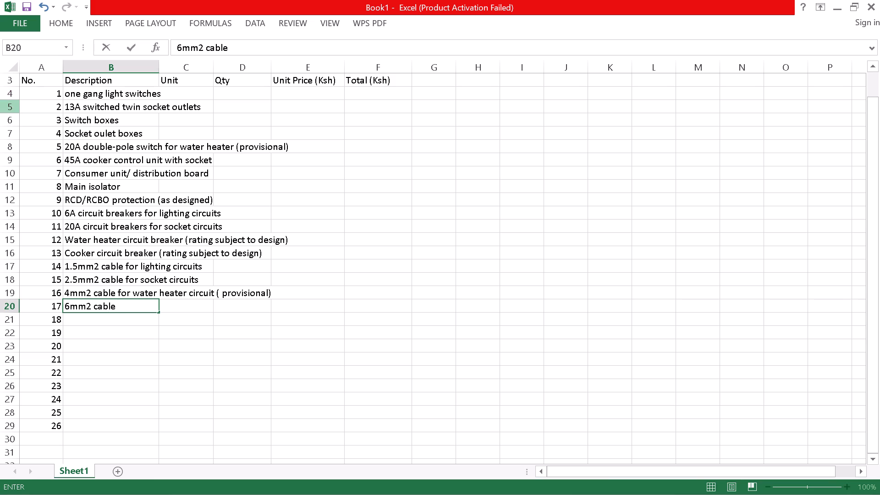
type("for cooker")
key("space")
type("circuit")
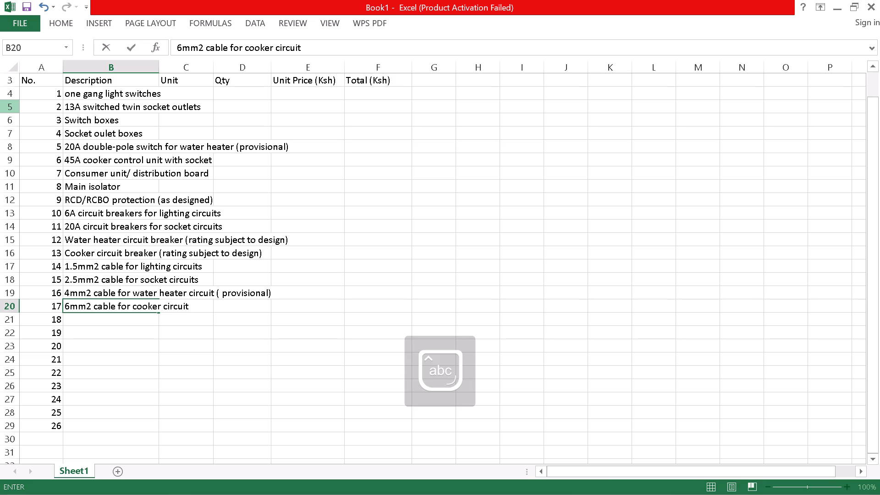
key("shift+space")
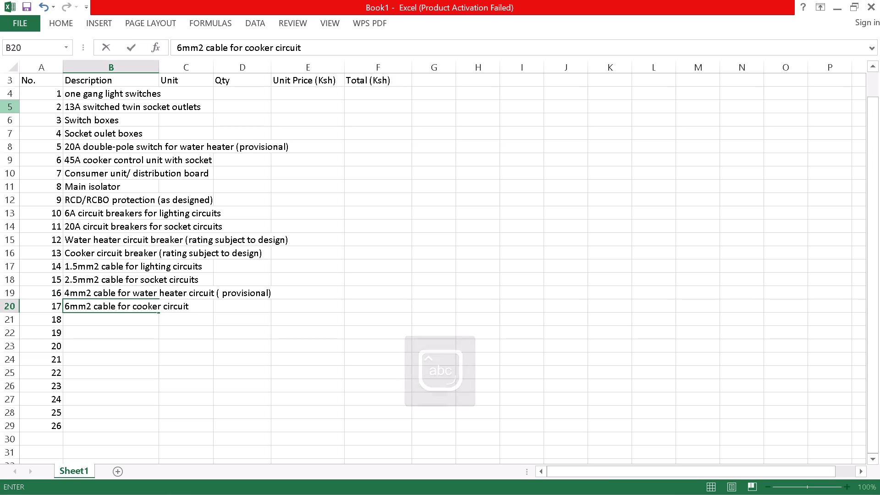
key("shift+parenleft")
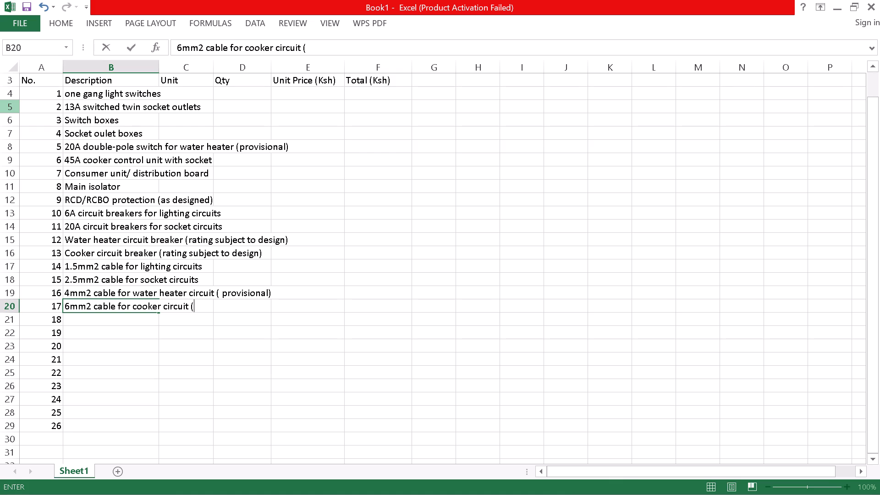
key("p")
type("rovi")
key("s")
key("i")
type("onal")
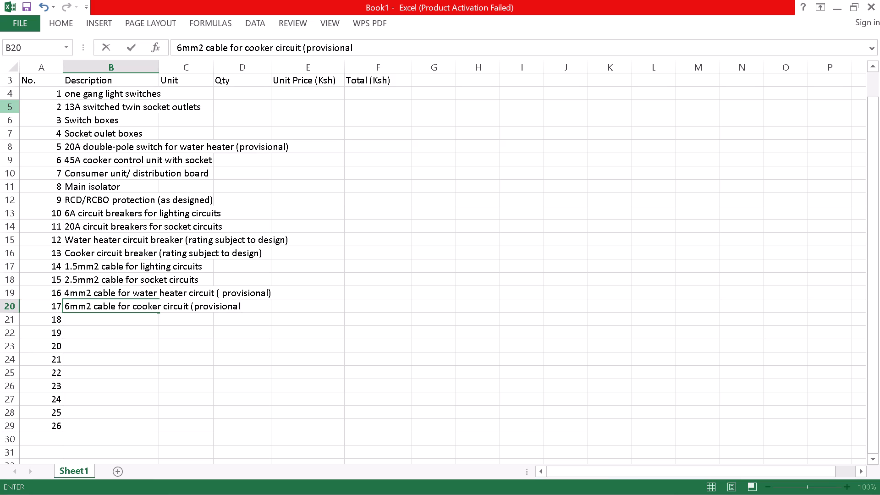
key("shift+parenright")
key("Down")
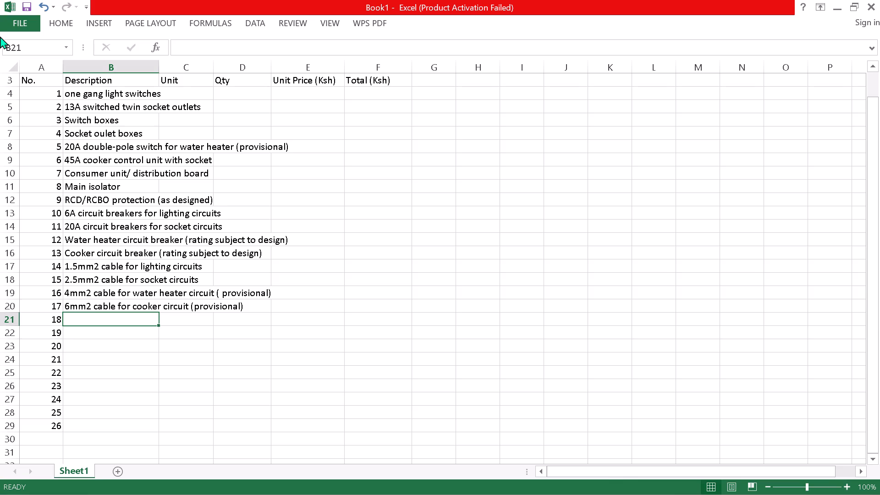
Enter the item 18 description "16mm2 main supply cable ( provisional)" in cell B21.
key("1")
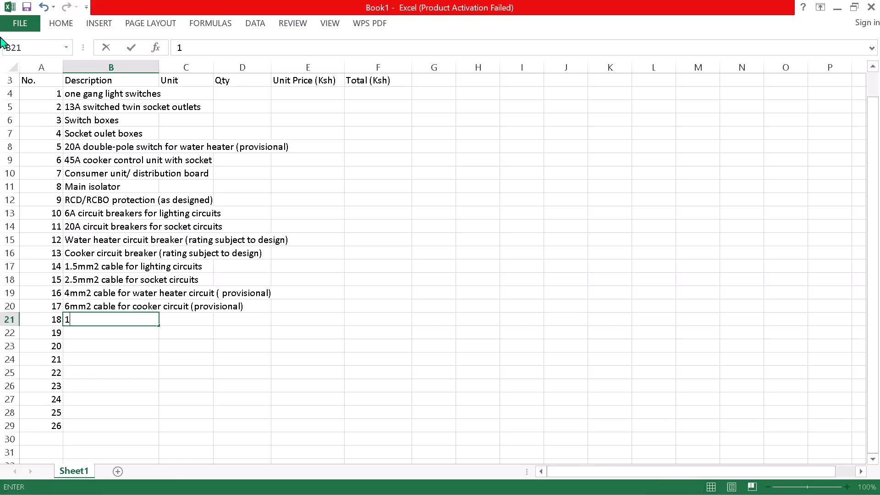
key("6")
type("mm2")
key("space")
type("main supp")
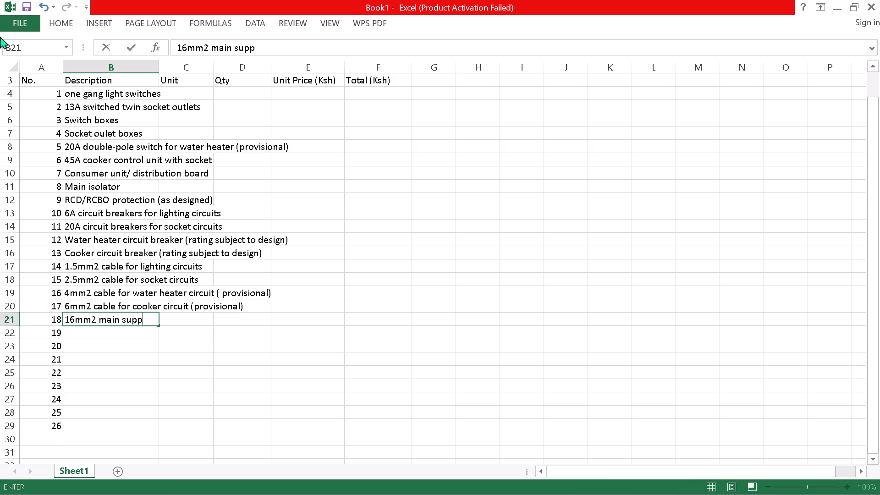
type("ly")
key("space")
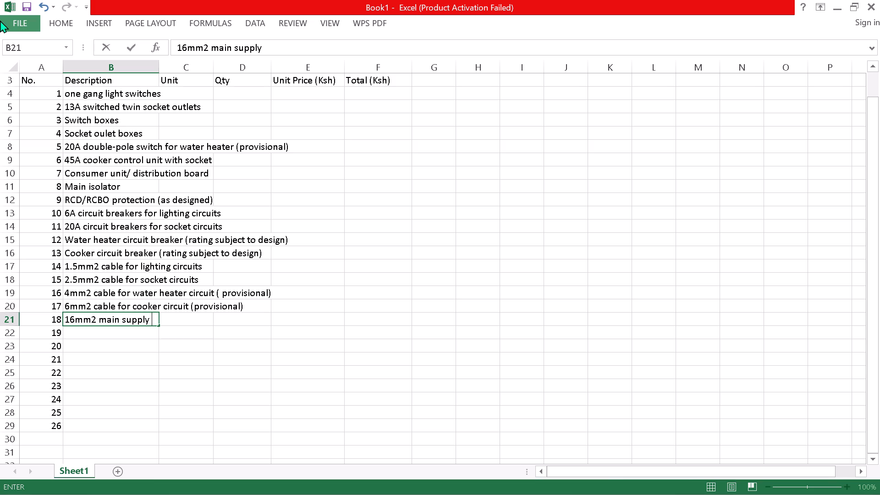
type("ca")
type("ble")
key("space")
type("(")
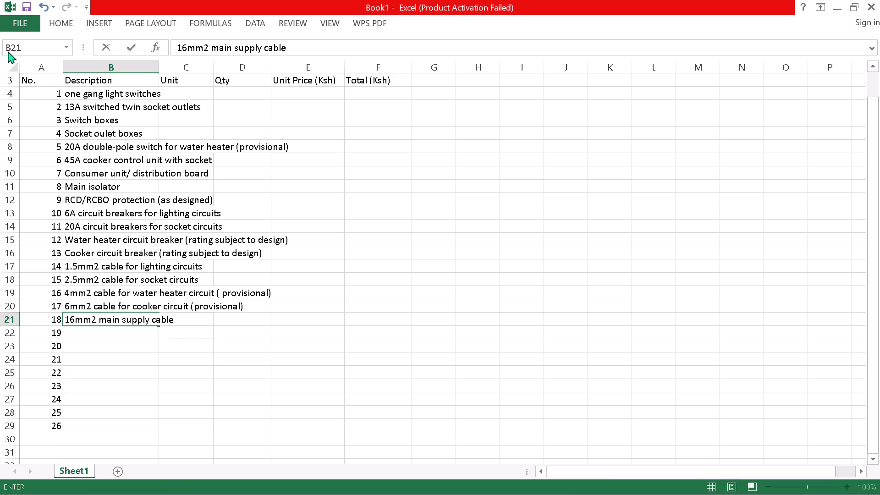
key("space")
type("provisional")
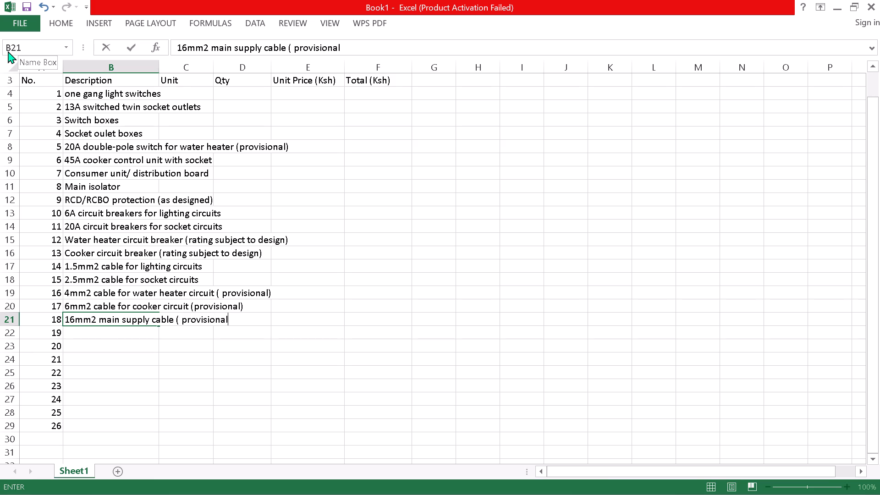
key("shift+parenright")
key("Down")
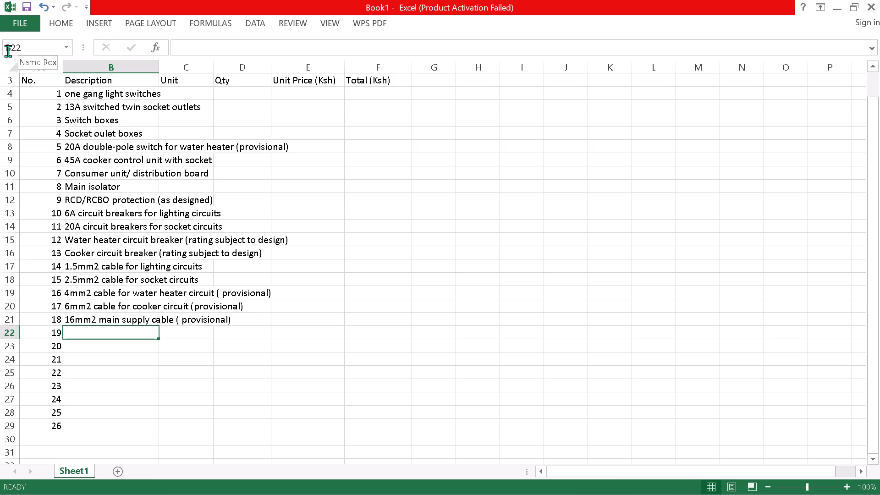
Enter the item 19 description "20mm PVC conduit" in cell B22.
type("20")
type("mm")
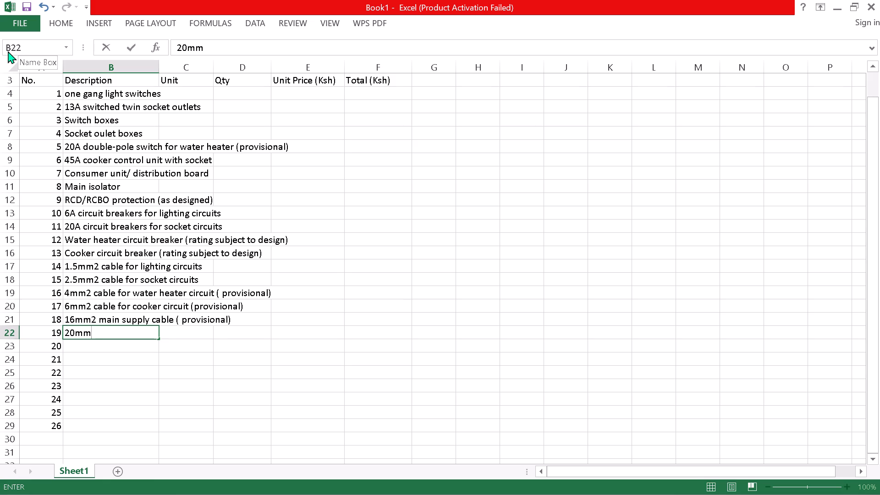
key("space")
key("p")
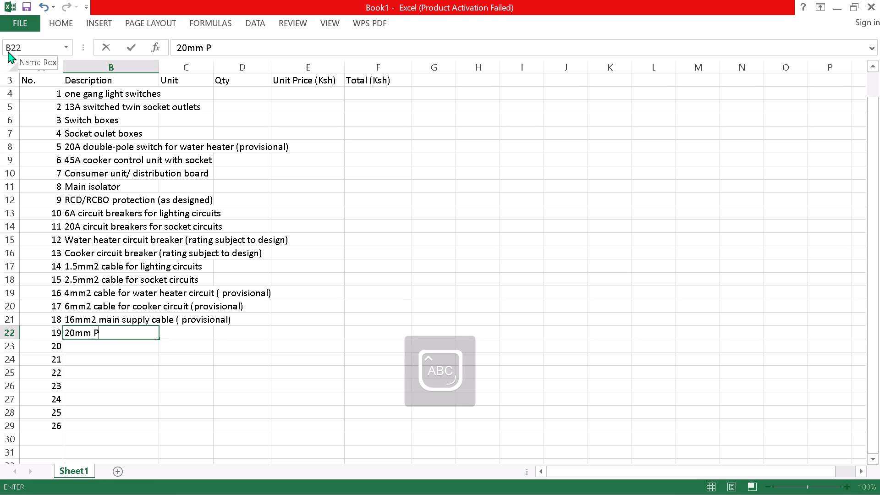
key("v")
type("C")
key("space")
type("conduit")
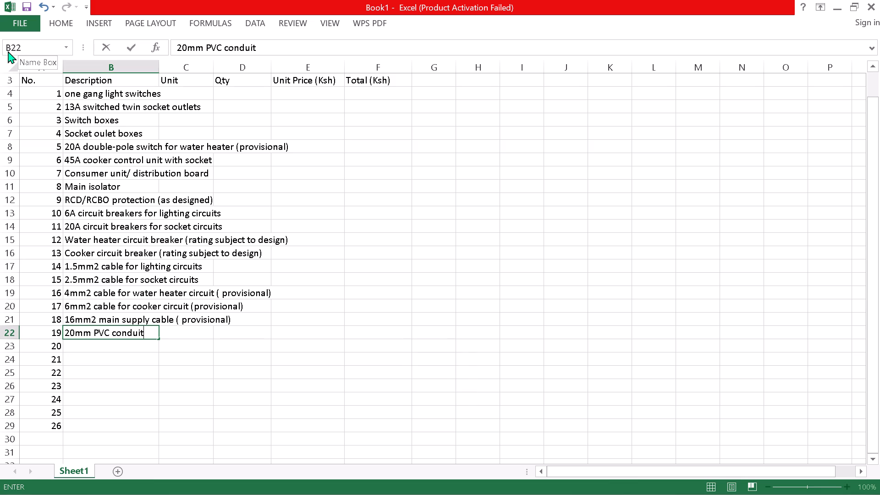
key("Down")
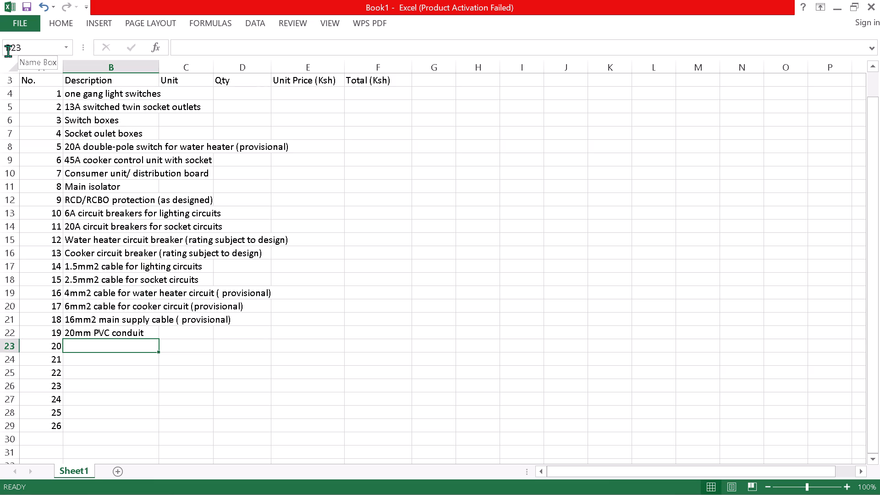
Enter the item 20 description "PVC conduit accessories: bends, couplers and saddles" in cell B23.
key("p")
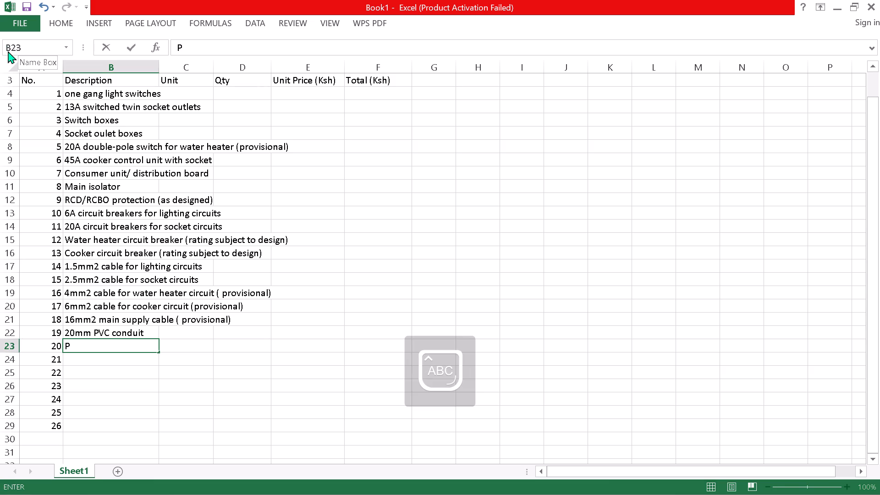
type("VC")
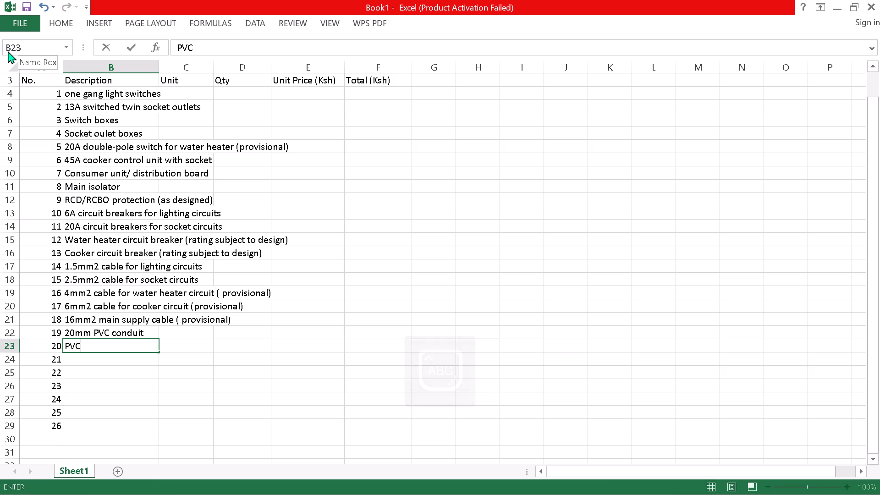
key("space")
type("conduit")
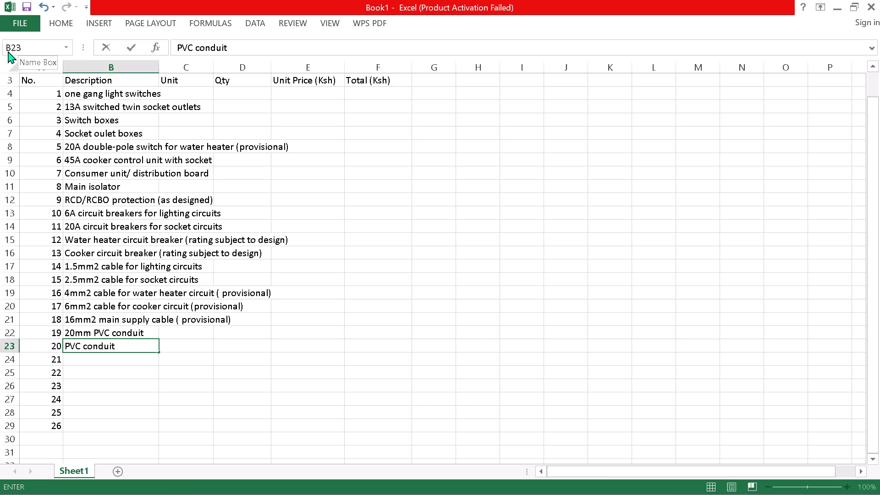
key("space")
type("acce")
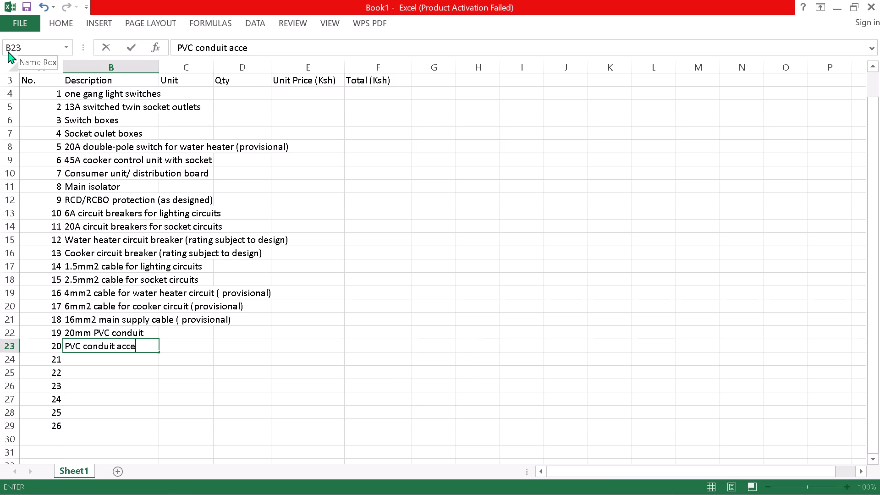
type("sso")
type("ries")
key("shift+colon")
key("space")
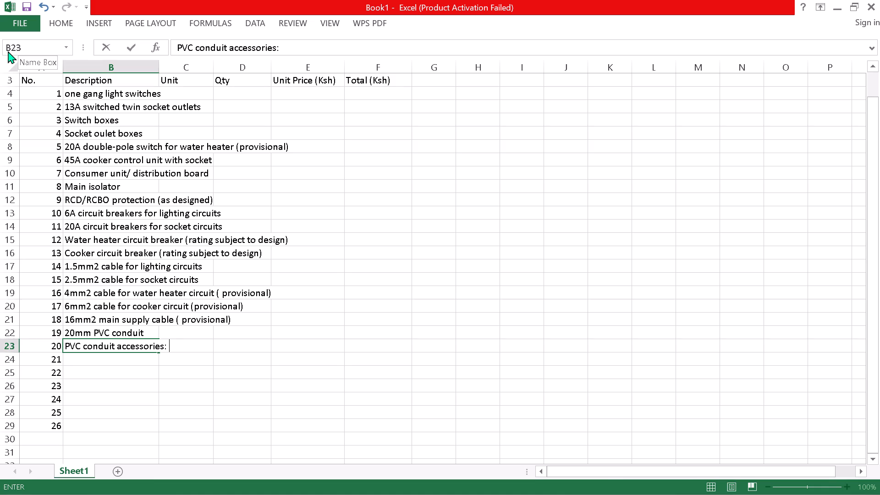
type("bends")
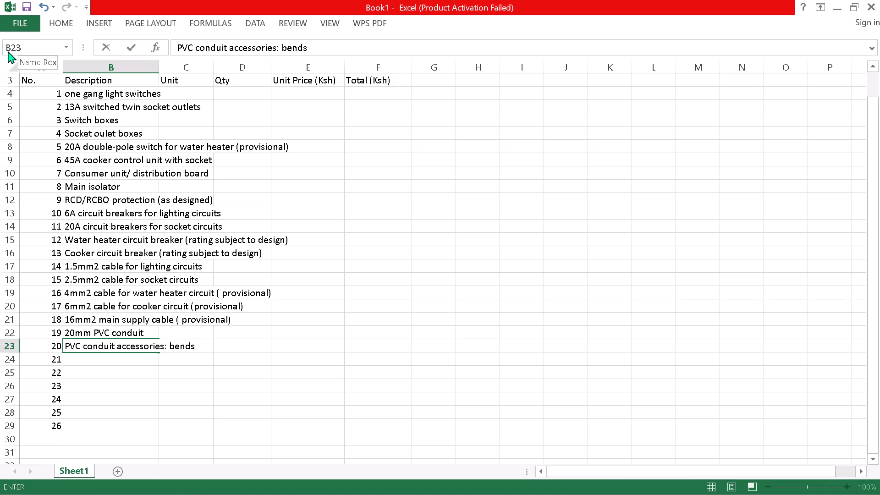
key("comma")
key("space")
type("c")
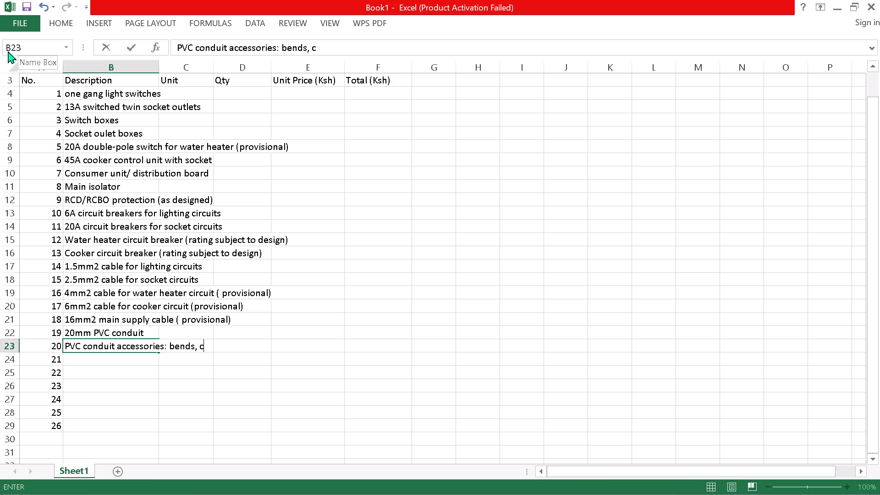
type("ouplers")
key("space")
type("and sa")
type("ddles")
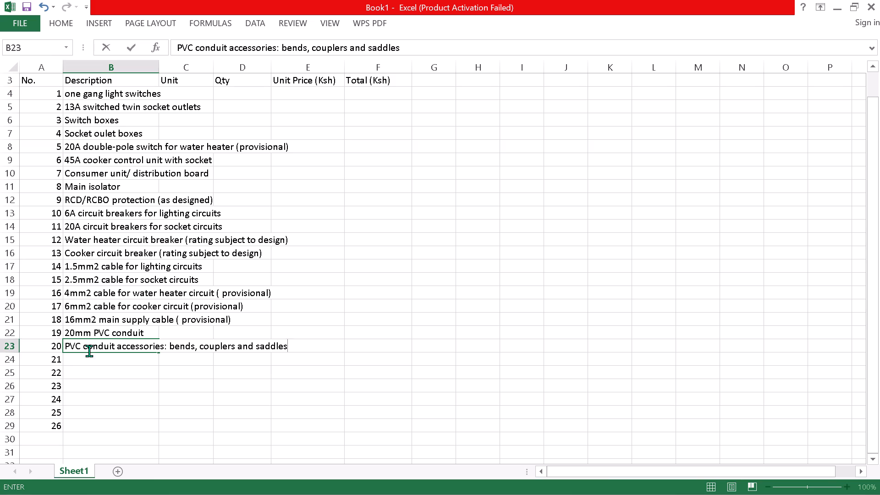
left_click(95, 361)
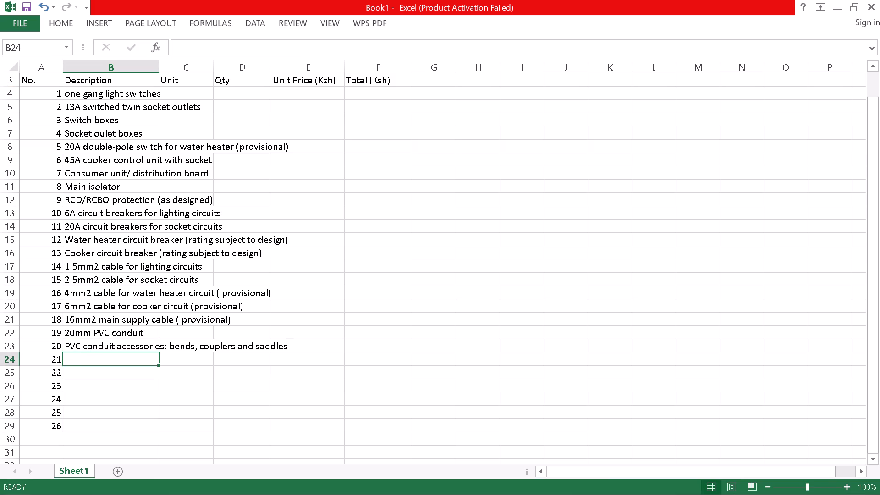
Enter the item 21 description "Juntion boxes" in cell B24.
type("jun")
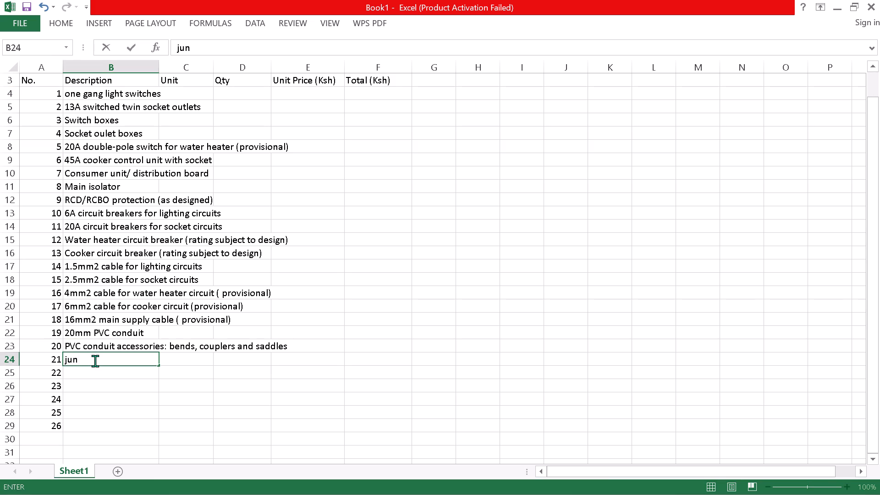
key("BackSpace")
key("BackSpace")
key("BackSpace")
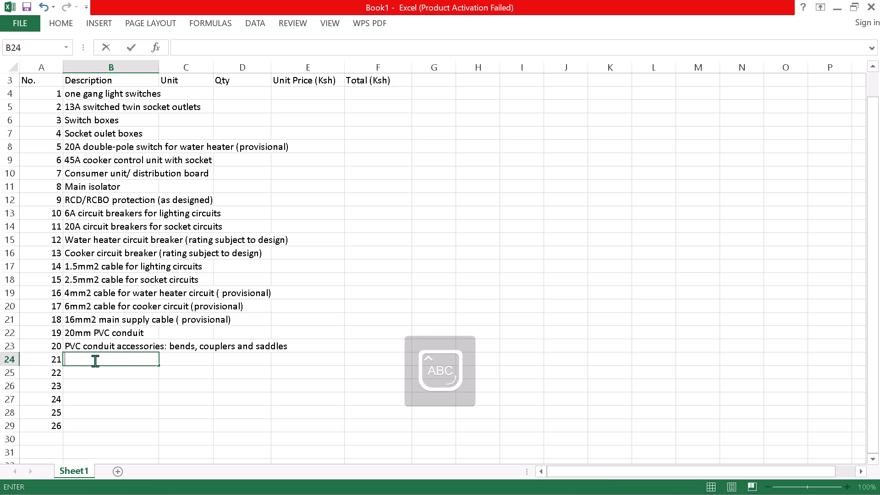
key("j")
type("un")
type("tion")
key("space")
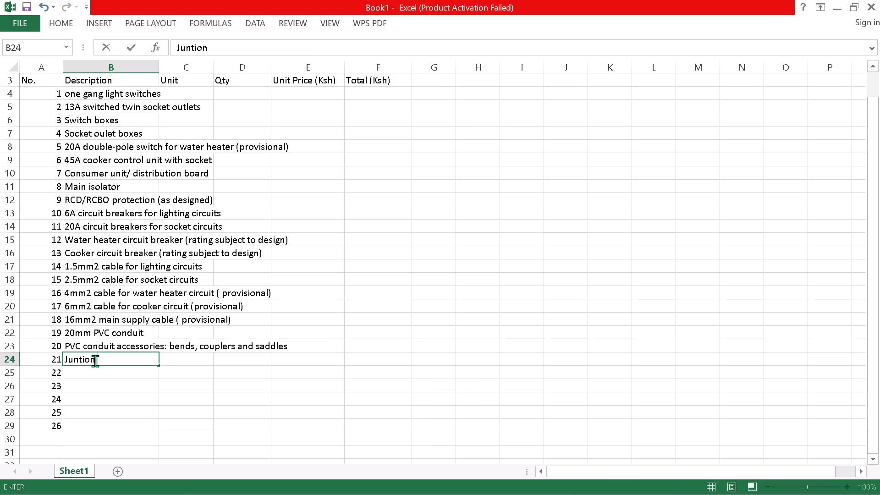
type("boxes")
key("Down")
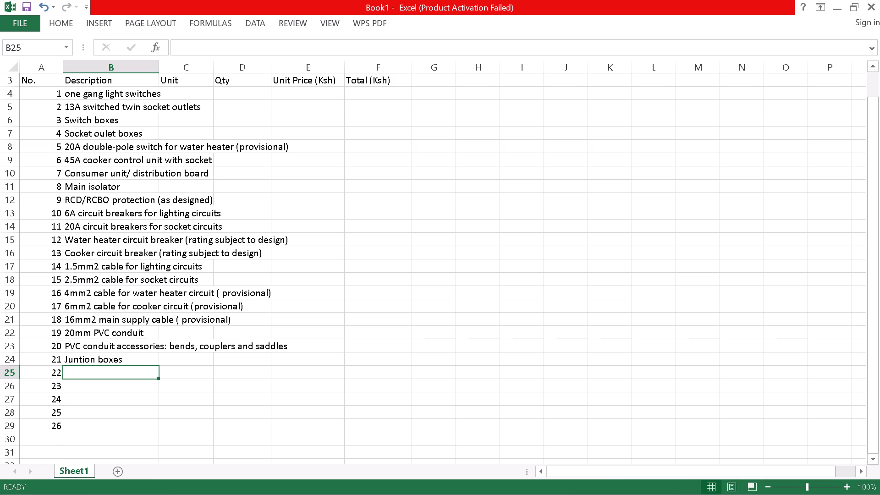
Enter the item 22 description "Ceiling roses/ lighting connection points" in cell B25.
type("ce")
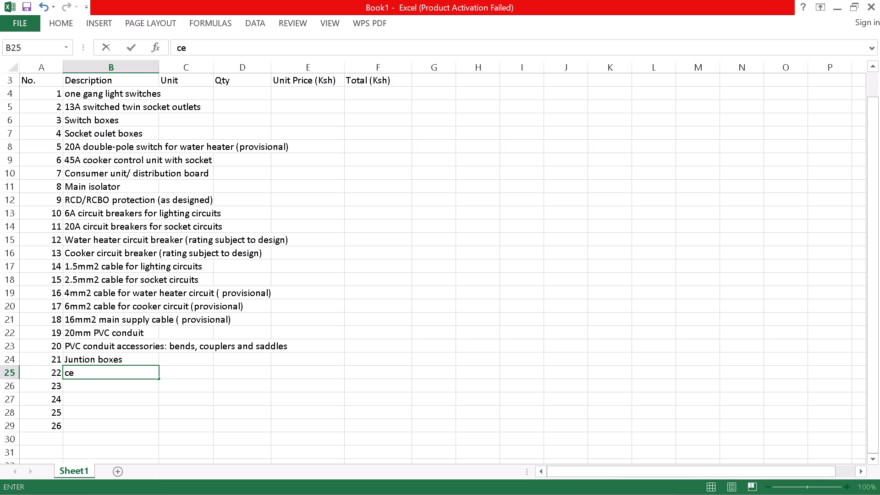
key("BackSpace")
key("BackSpace")
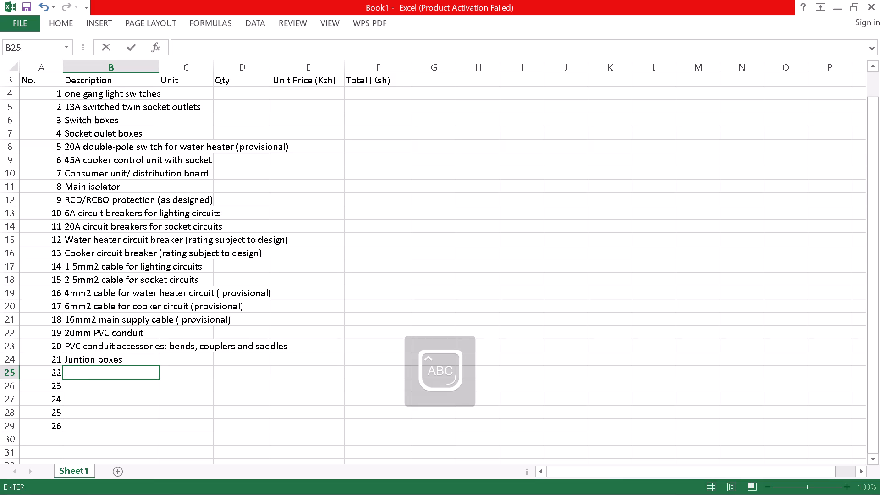
key("c")
key("e")
type("ili")
type("ng roses")
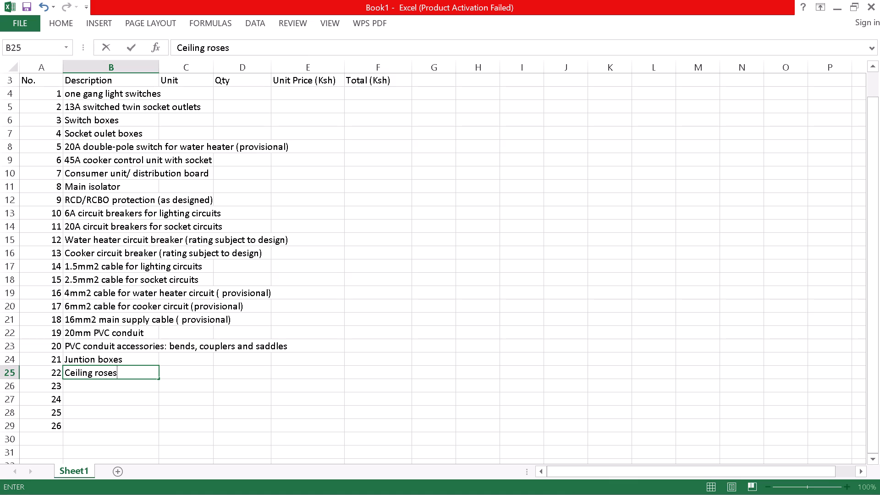
key("shift+question")
key("BackSpace")
type("'/")
key("BackSpace")
key("BackSpace")
key("slash")
key("space")
type("lighting connection point")
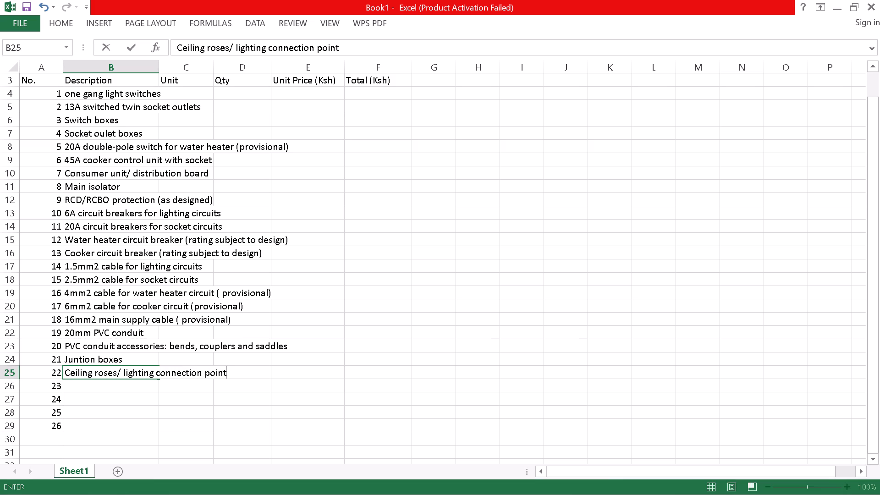
key("s")
key("Down")
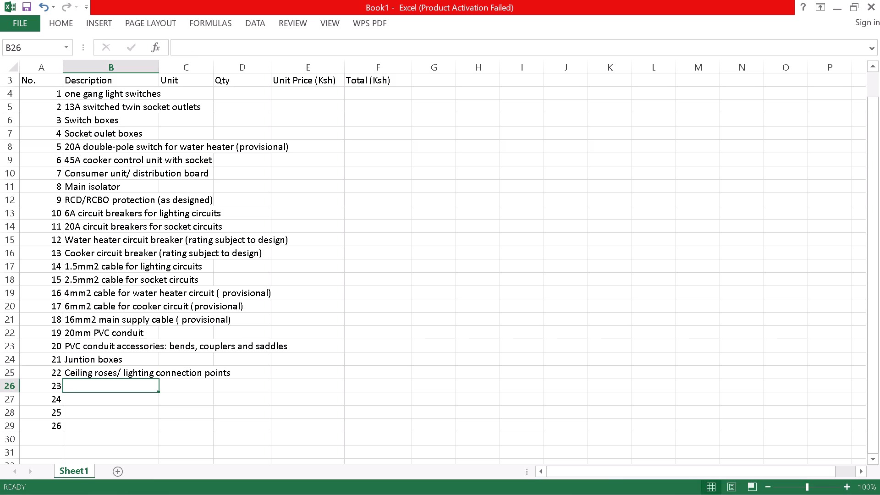
Enter the item 23 description "Earth conductors and accessories" in cell B26.
key("e")
key("BackSpace")
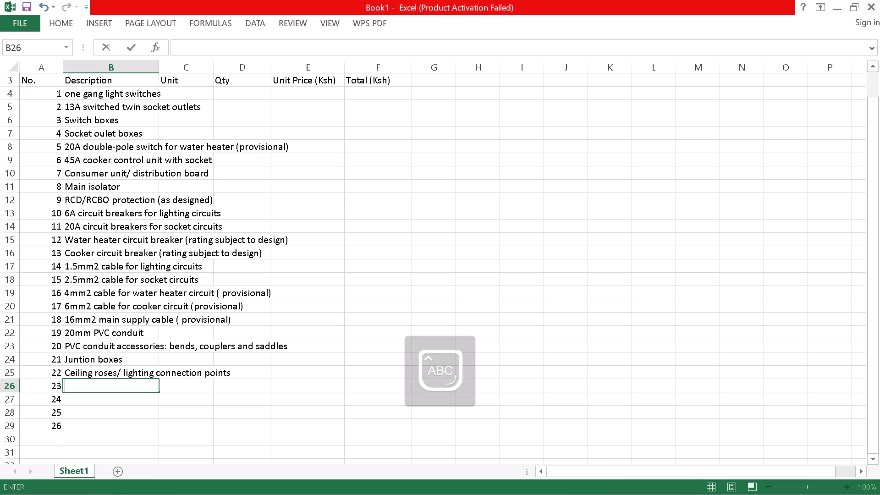
key("e")
key("a")
type("rth")
key("space")
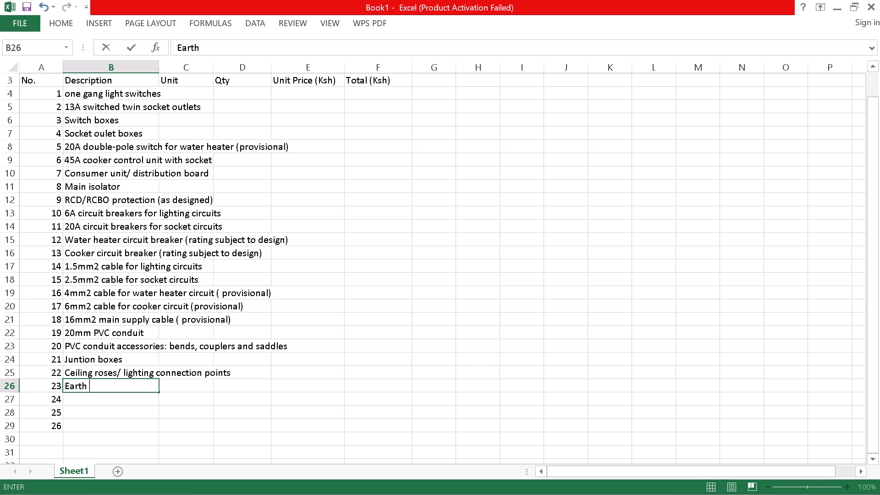
type("conductors")
key("space")
type("a")
type("nd ac")
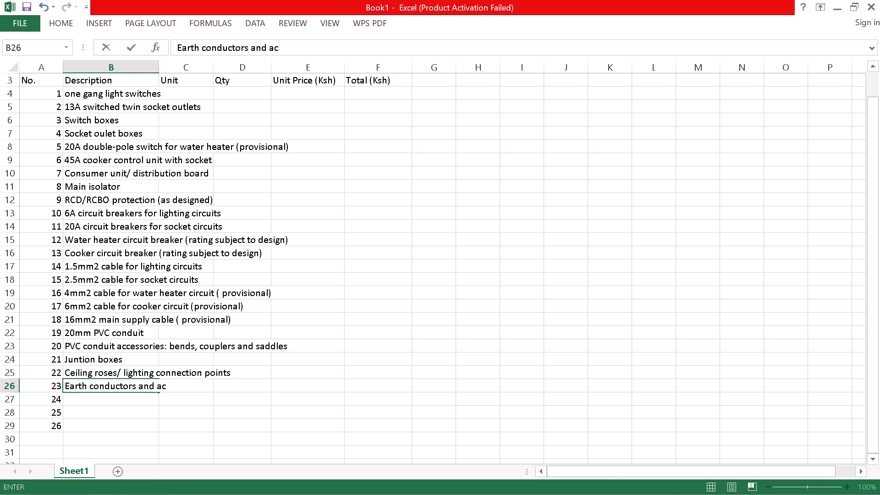
key("c")
key("e")
key("s")
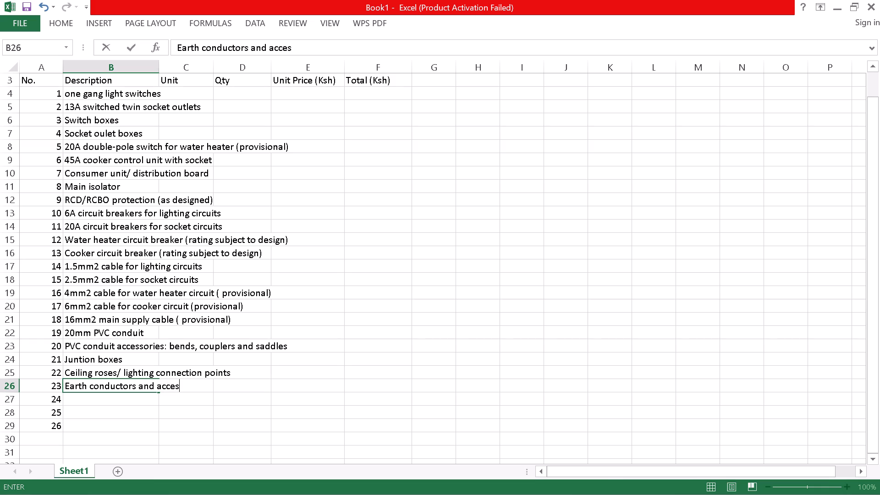
key("s")
type("ories")
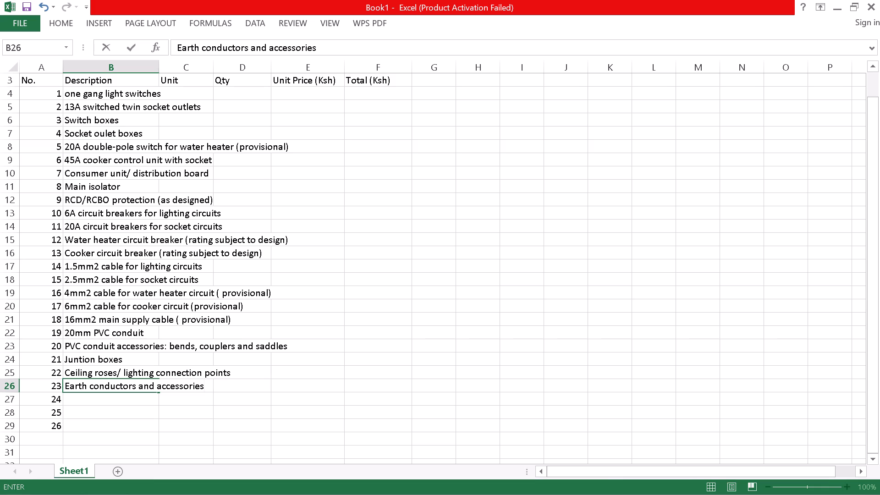
key("Down")
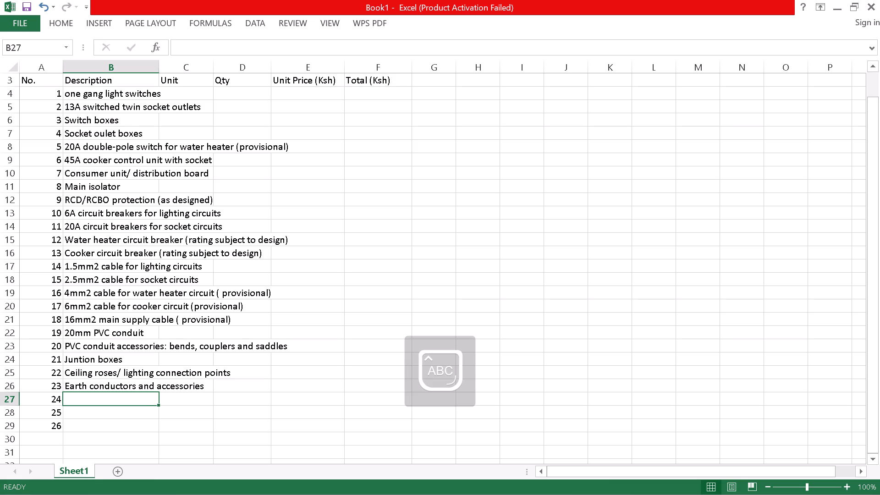
Enter the item 24 description "Cable clips, screws, plugs and connectors" in cell B27.
key("c")
type("ab")
type("le")
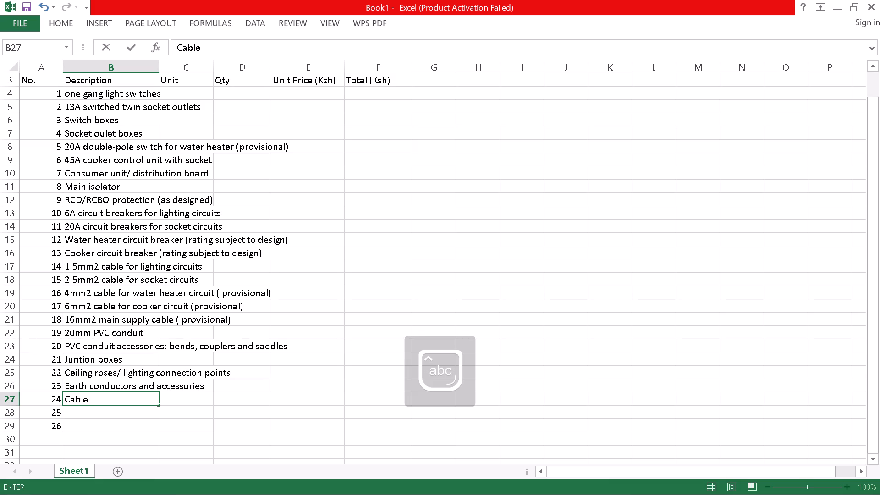
key("space")
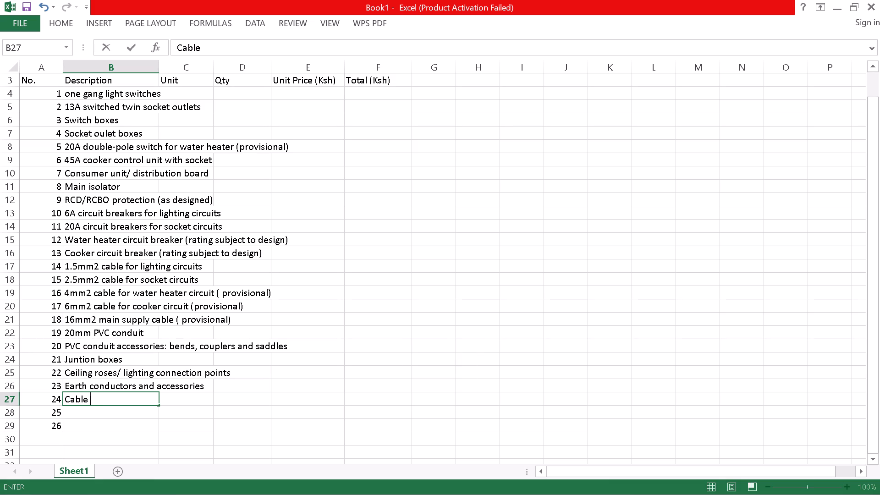
type("c")
type("lip")
key("s")
type(", scre")
key("w")
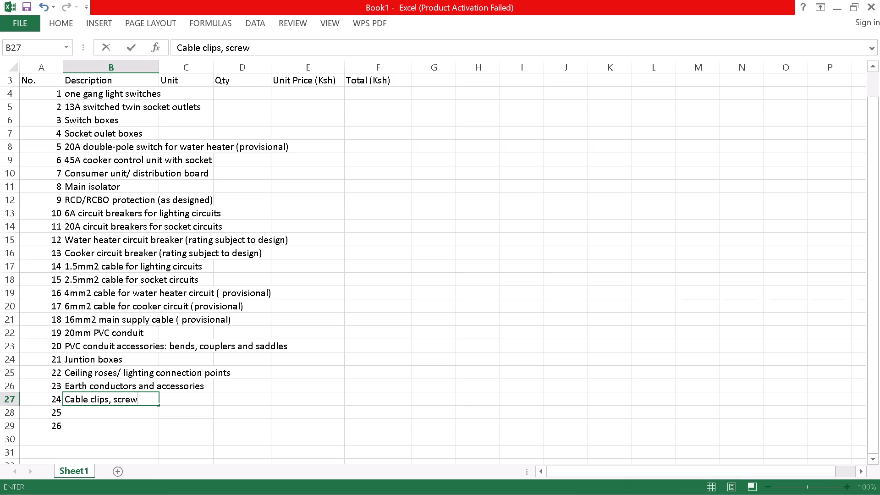
key("s")
type(",")
key("space")
type("plugs")
key("space")
type("and")
key("space")
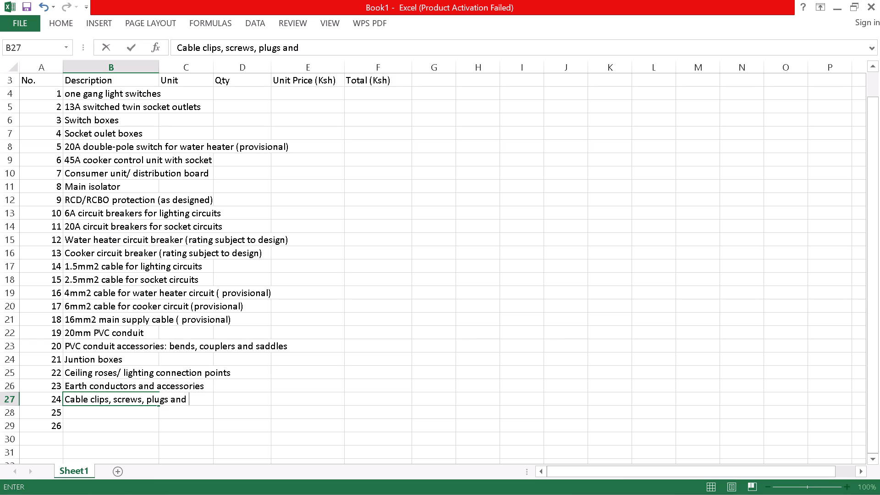
type("connector")
key("s")
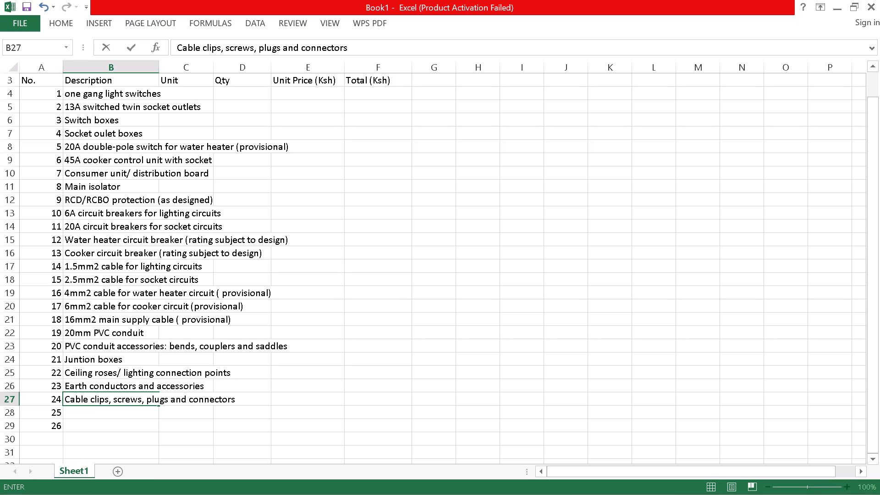
scroll(0, 291, "up", 1)
key("Down")
Enter the item 25 description "Insulation tape and sundry materials" in cell B28.
scroll(9, 269, "up", 1)
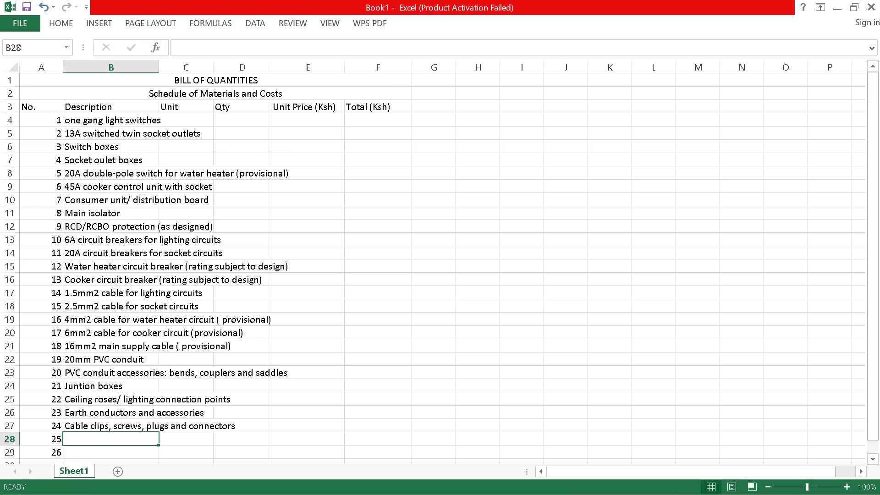
key("i")
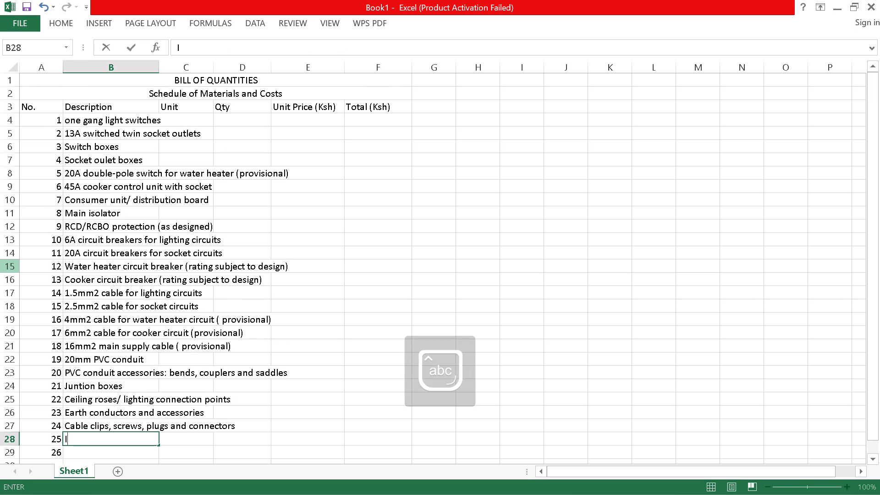
type("ns")
type("ul")
key("a")
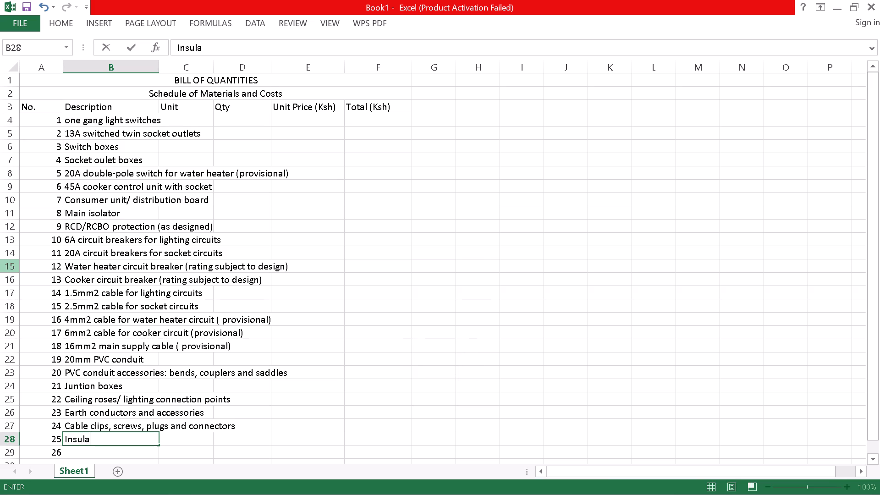
key("t")
type("ion")
key("space")
type("ta")
type("pel")
key("BackSpace")
key("space")
type("and")
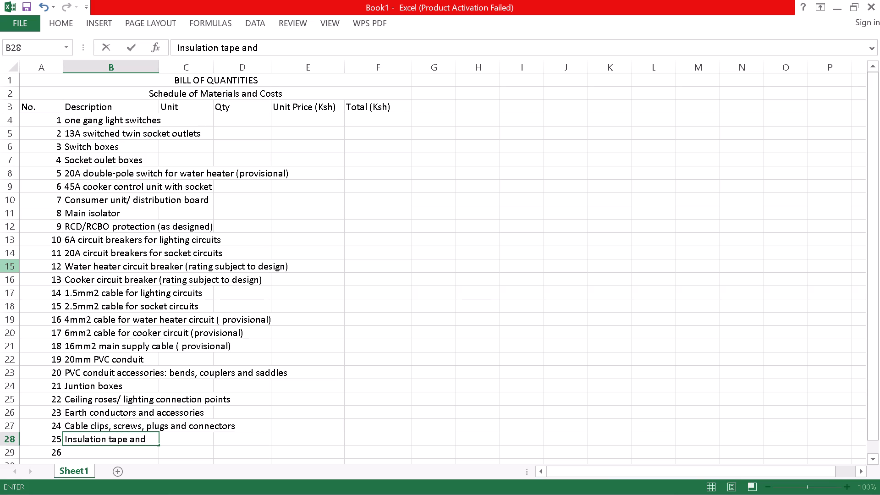
key("space")
key("d")
key("BackSpace")
key("s")
type("undry")
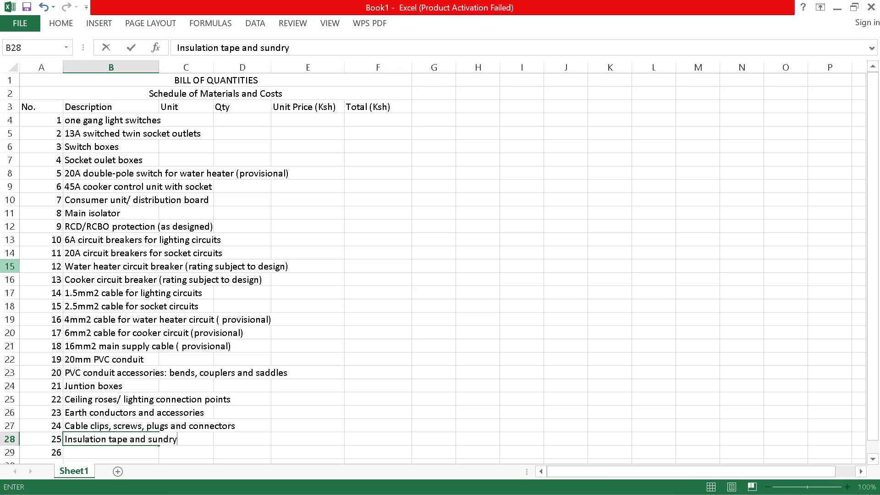
key("space")
type("ma")
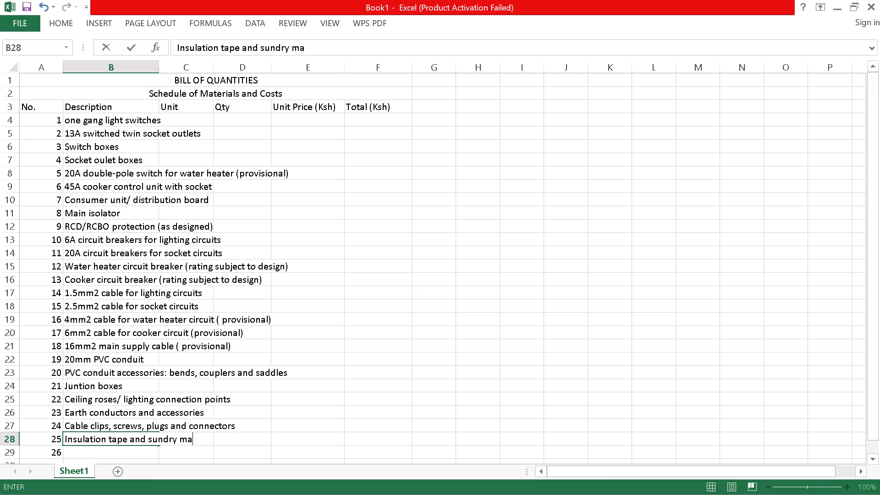
type("teri")
key("BackSpace")
type("iald")
key("BackSpace")
key("s")
key("Down")
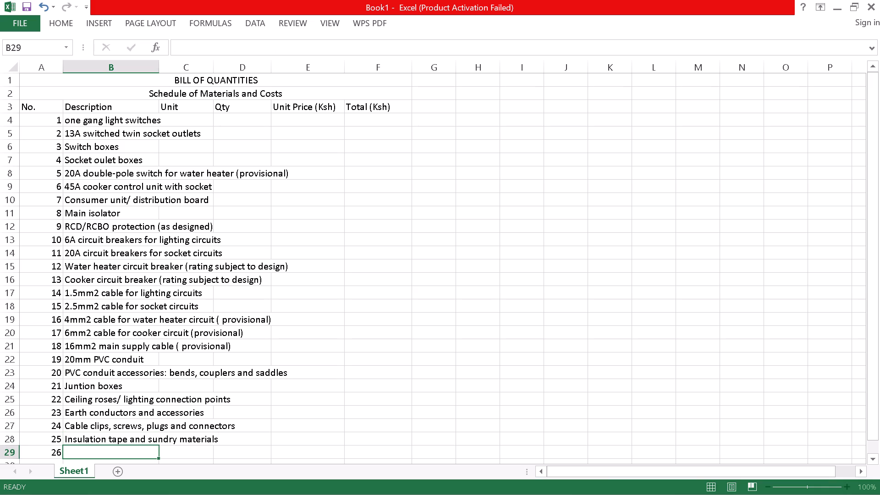
Enter the item 26 description "Circuit labels and Identification materials" in cell B29.
key("c")
key("BackSpace")
key("c")
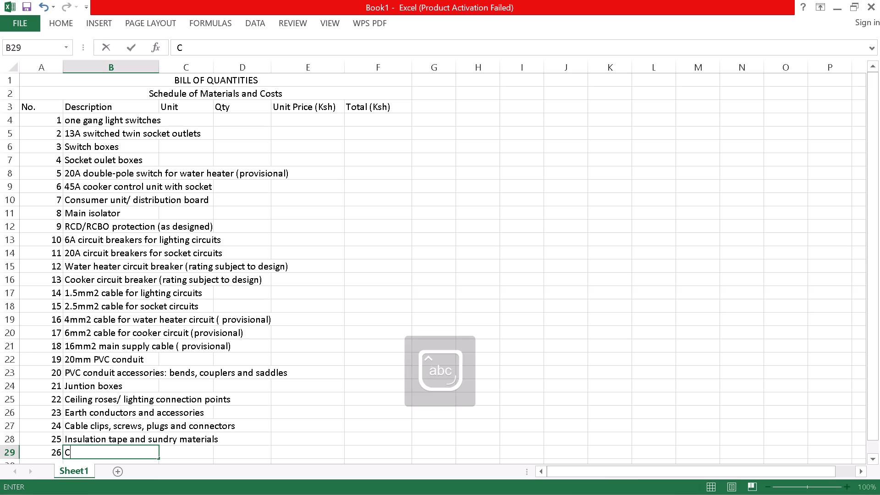
type("ir")
type("cuit")
key("space")
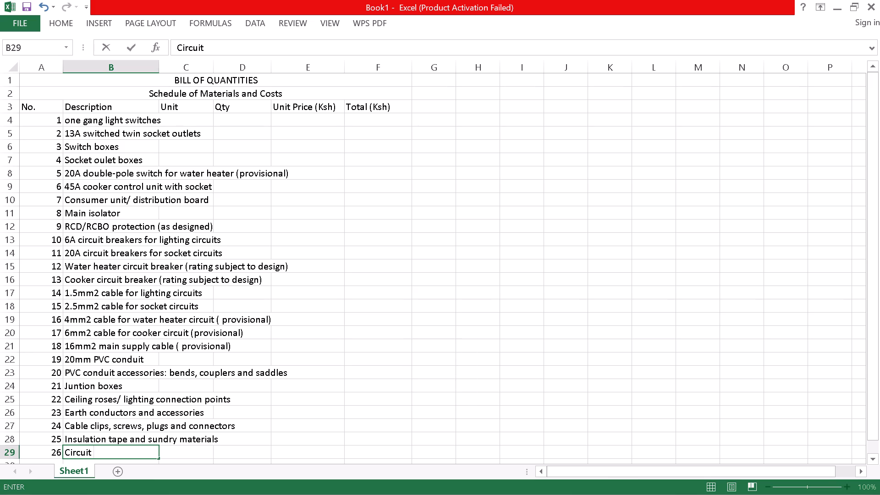
type("labels")
key("space")
type("a")
type("nd")
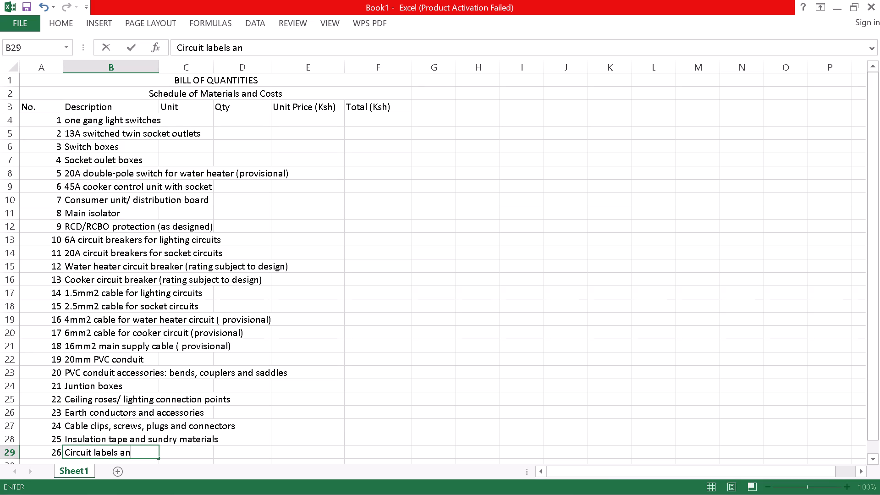
key("space")
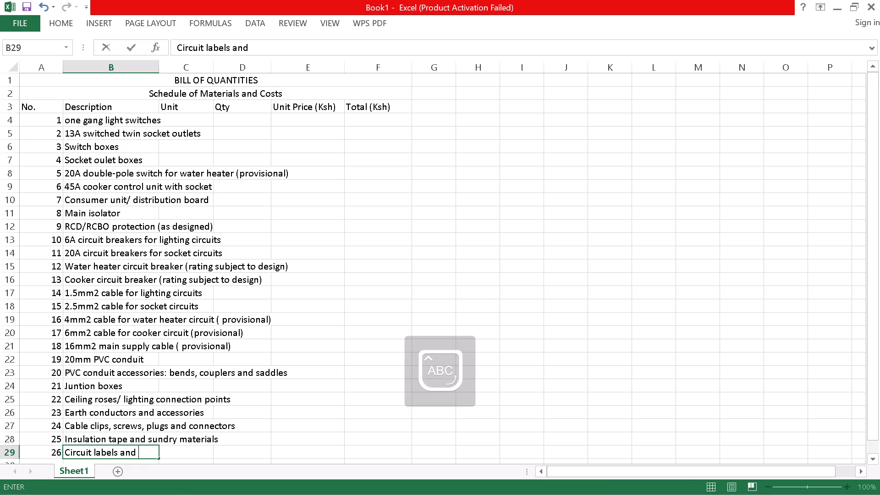
type("ID")
key("BackSpace")
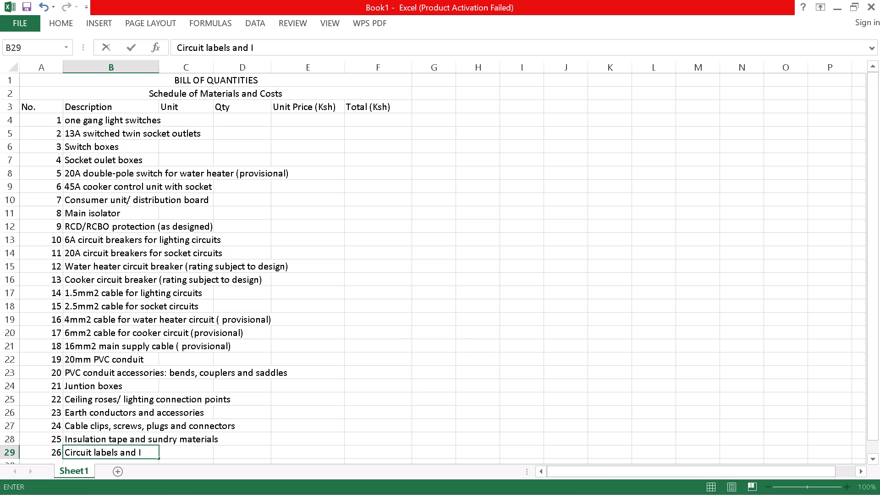
type("dentif")
key("i")
type("cation")
key("space")
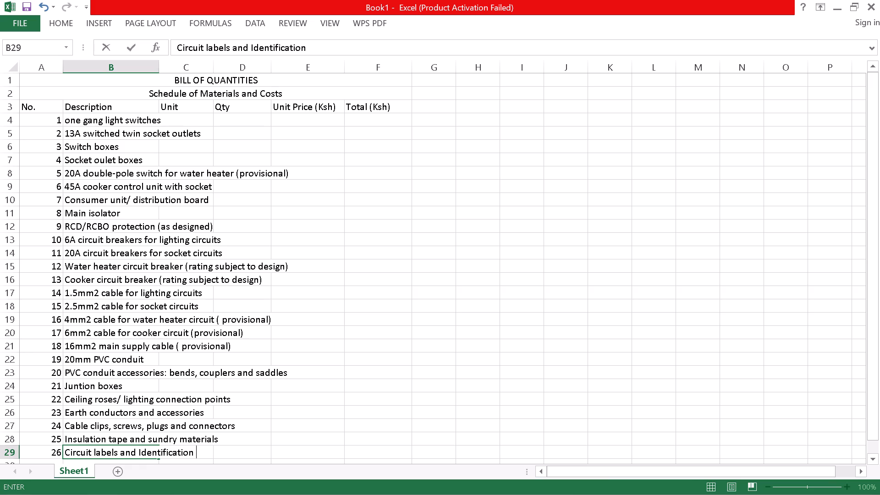
type("mater")
type("ials")
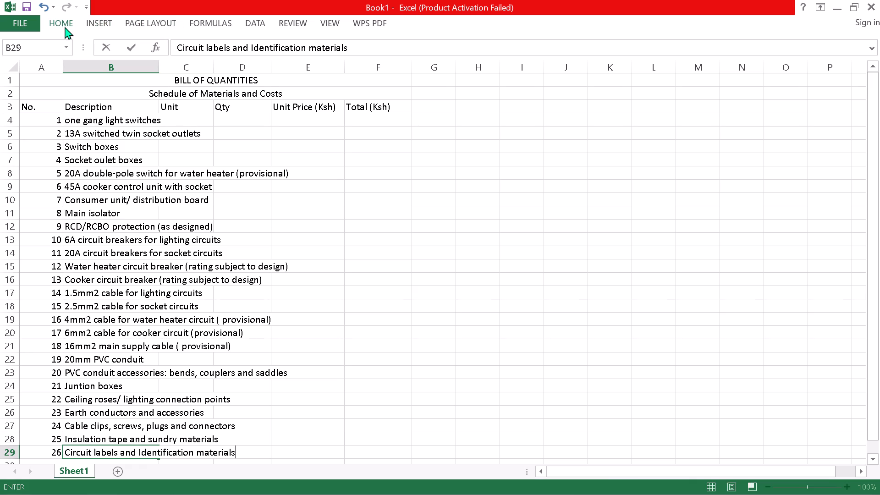
Apply Wrap Text to the description and unit cells B4:C29 for items 1 to 26.
left_click_drag(127, 120, 189, 494)
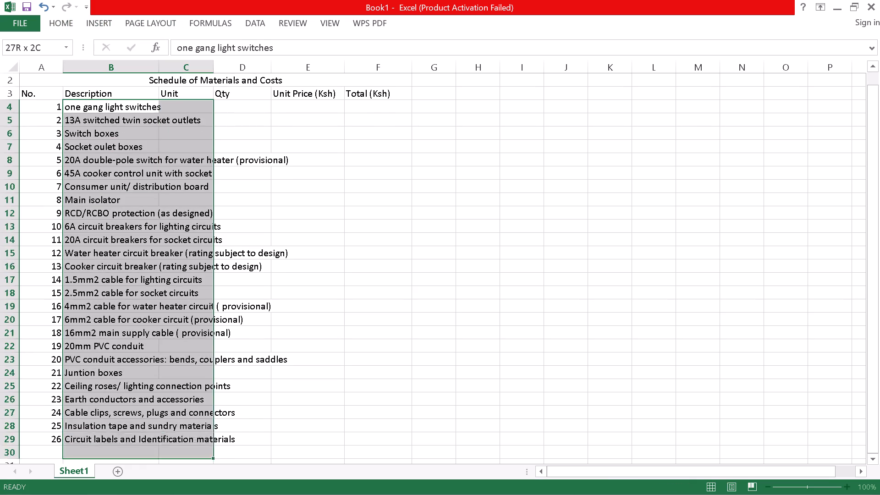
left_click_drag(189, 494, 196, 374)
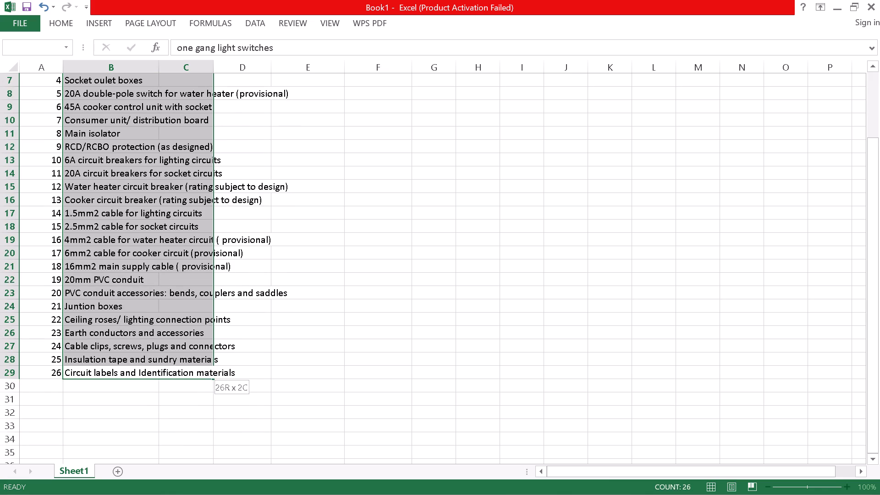
left_click_drag(196, 374, 196, 373)
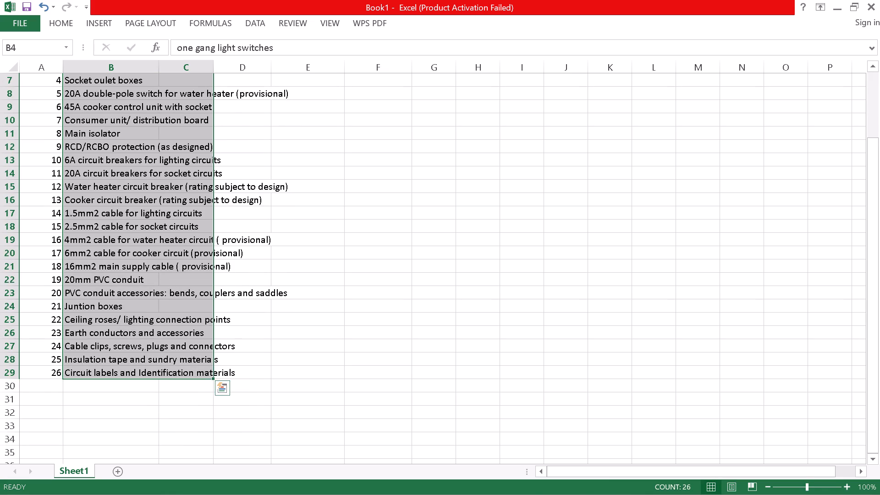
scroll(118, 267, "up", 1)
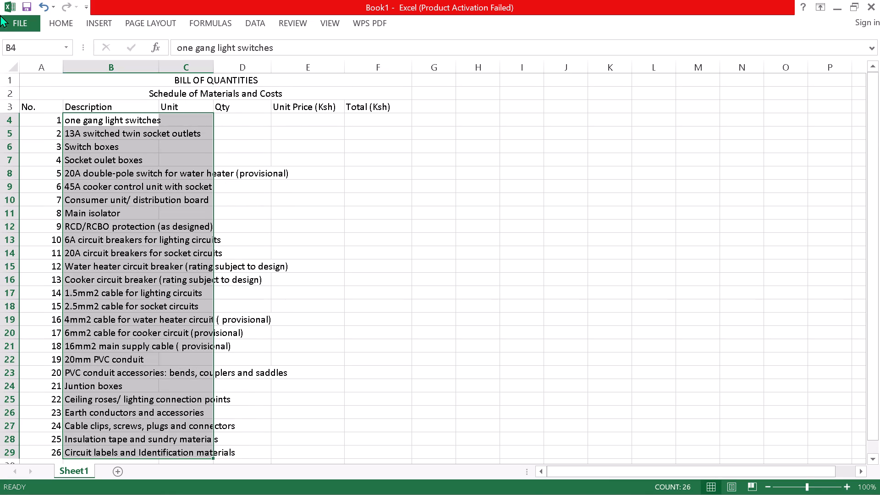
left_click(97, 21)
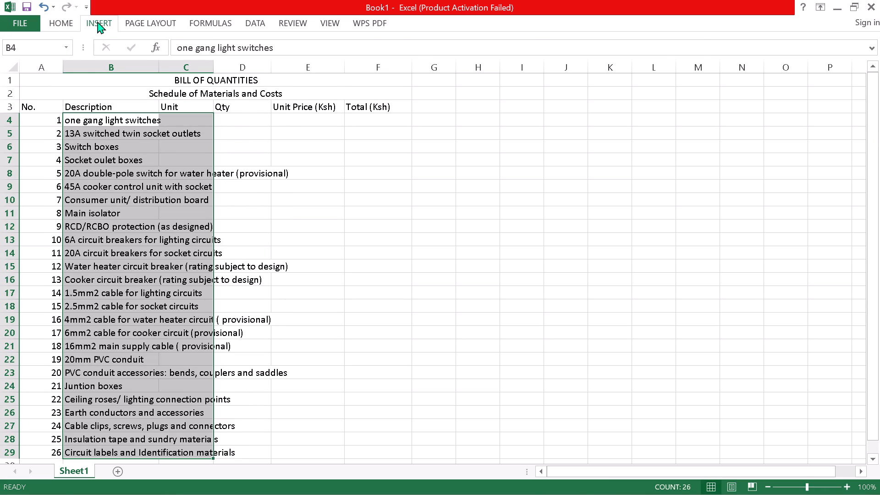
left_click(62, 20)
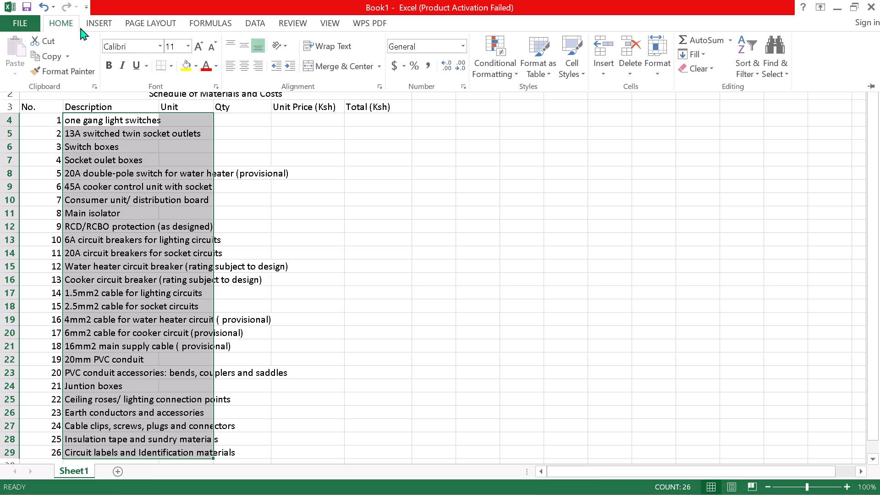
left_click(329, 49)
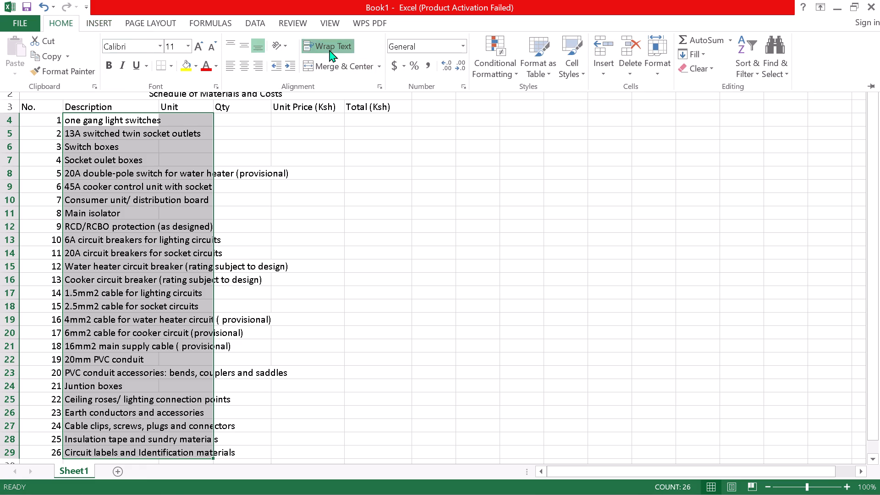
scroll(195, 265, "down", 1)
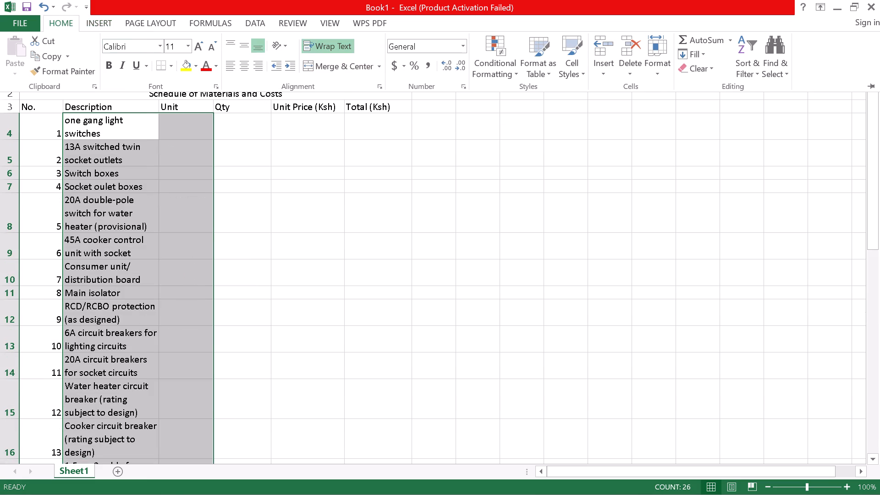
scroll(168, 198, "up", 1)
left_click(182, 124)
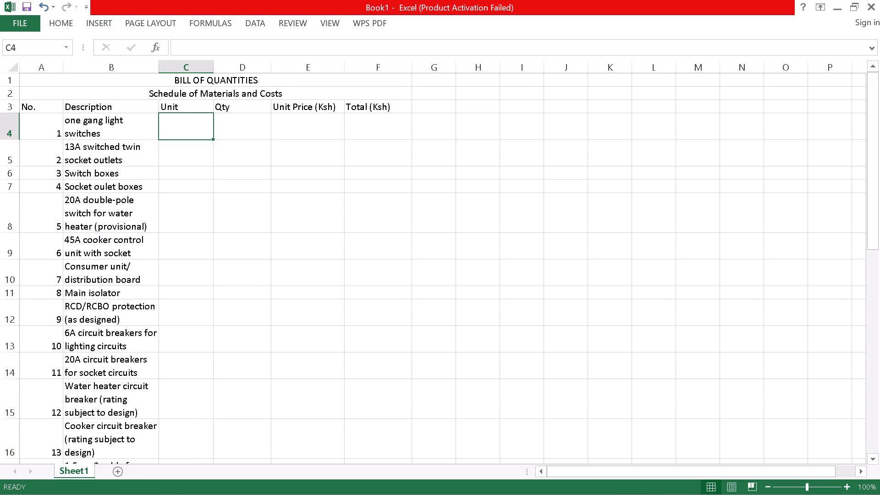
Review the wrapped descriptions of items 1 to 26 in the bill of quantities.
scroll(187, 346, "down", 3)
scroll(187, 344, "up", 2)
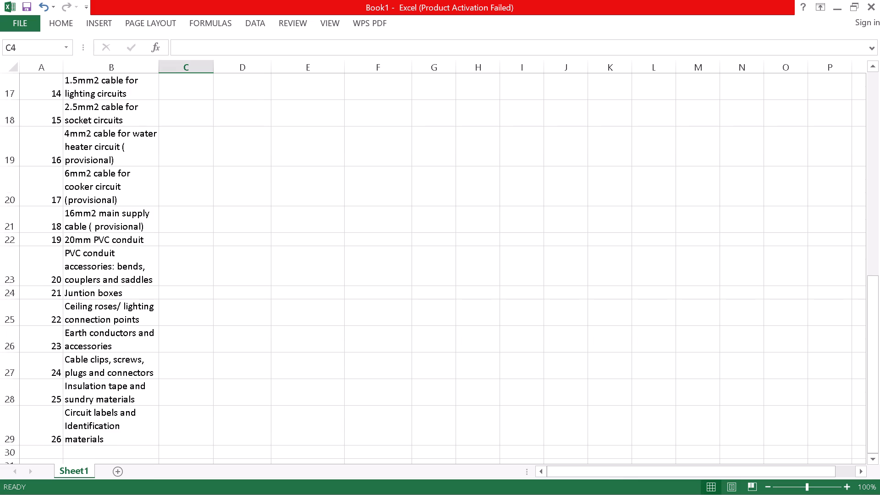
scroll(187, 344, "up", 1)
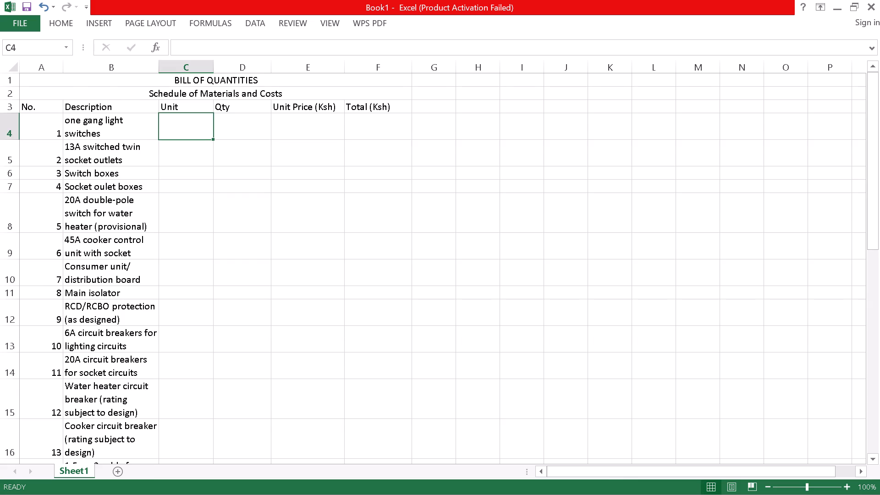
scroll(197, 361, "down", 3)
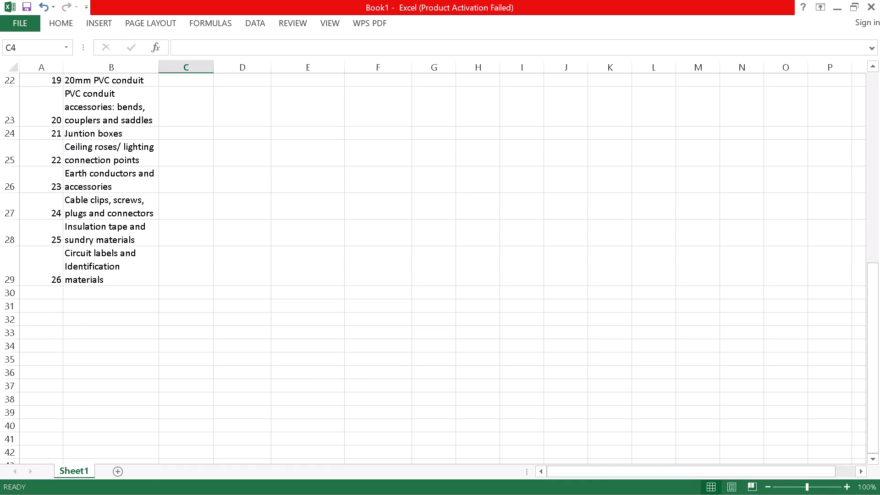
scroll(197, 361, "up", 5)
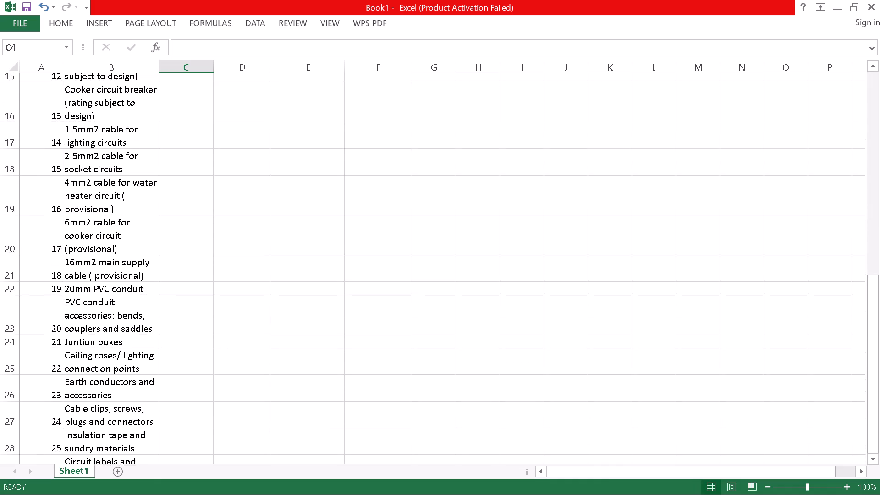
scroll(197, 361, "up", 1)
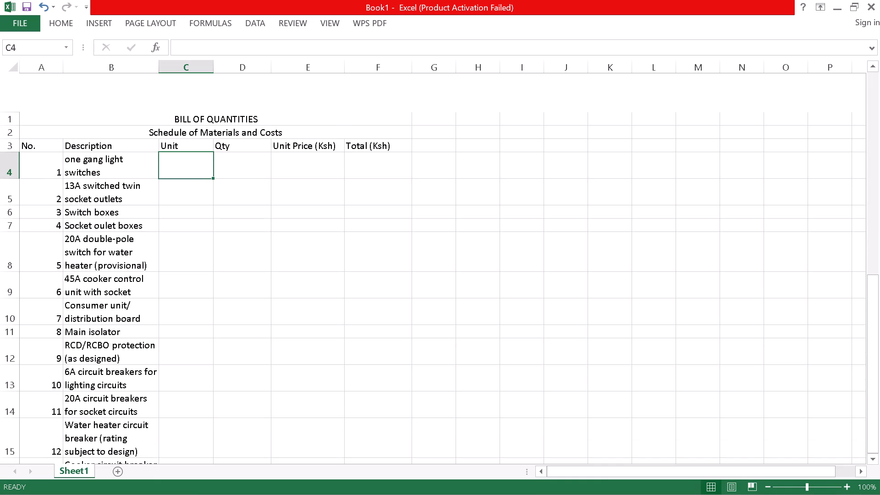
scroll(197, 361, "down", 2)
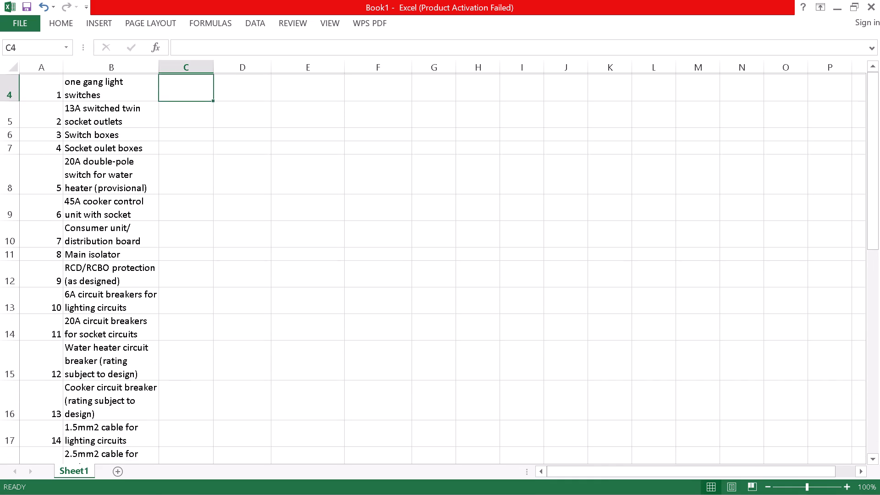
scroll(197, 361, "down", 1)
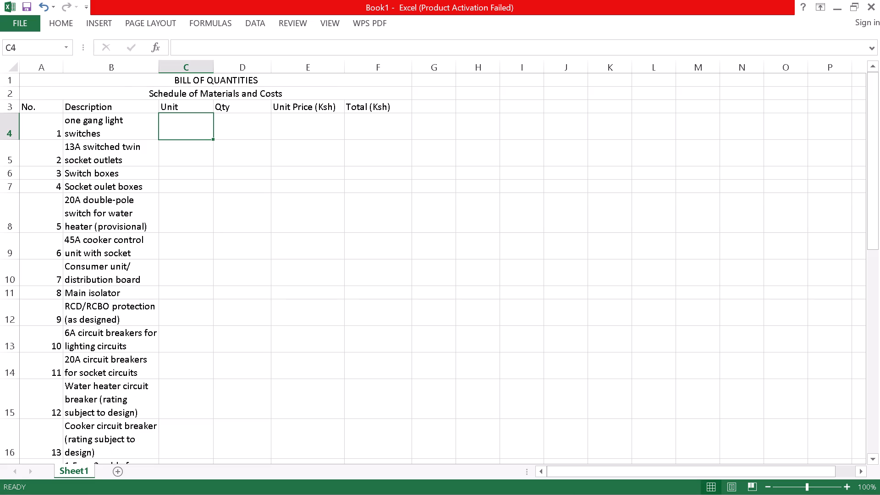
scroll(100, 282, "up", 3)
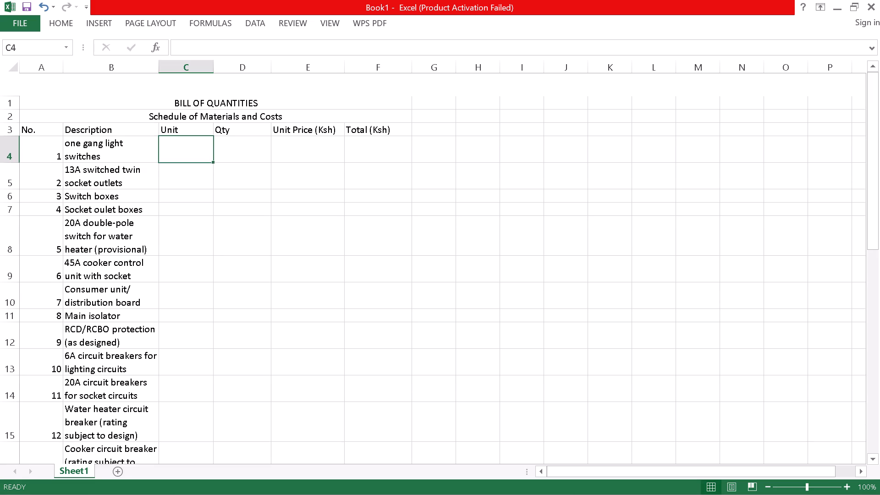
scroll(137, 274, "up", 1)
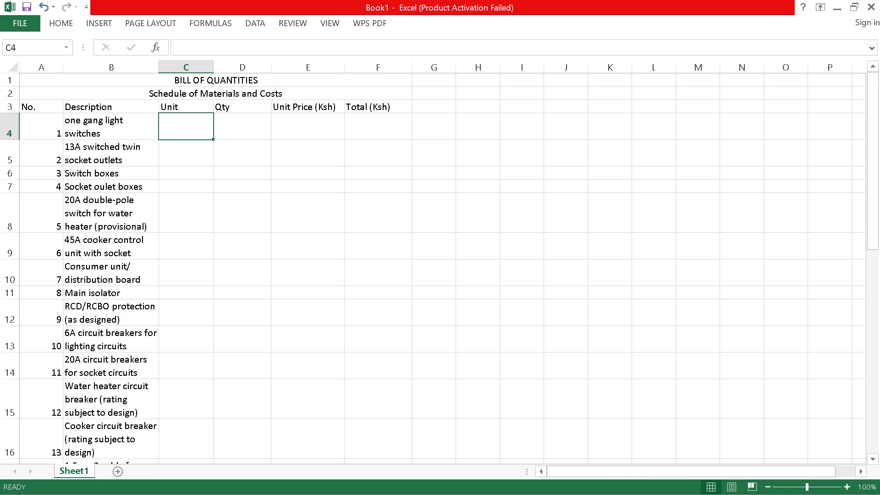
scroll(94, 220, "down", 2)
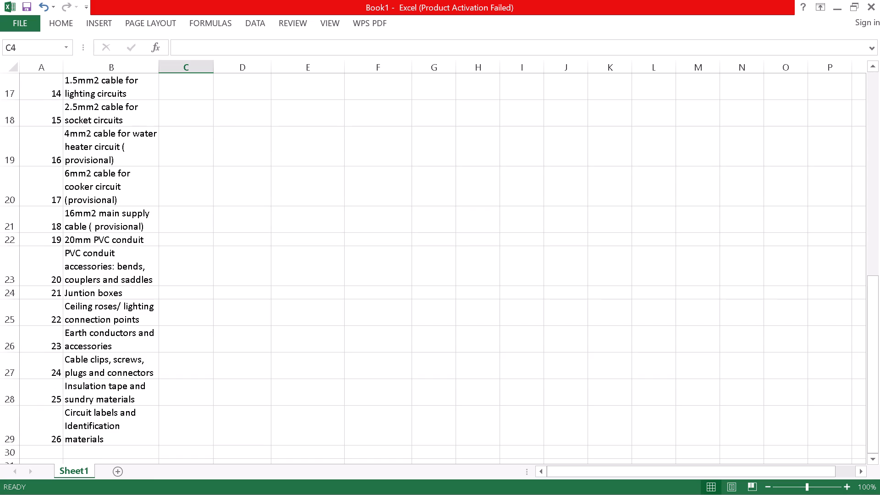
scroll(94, 220, "up", 1)
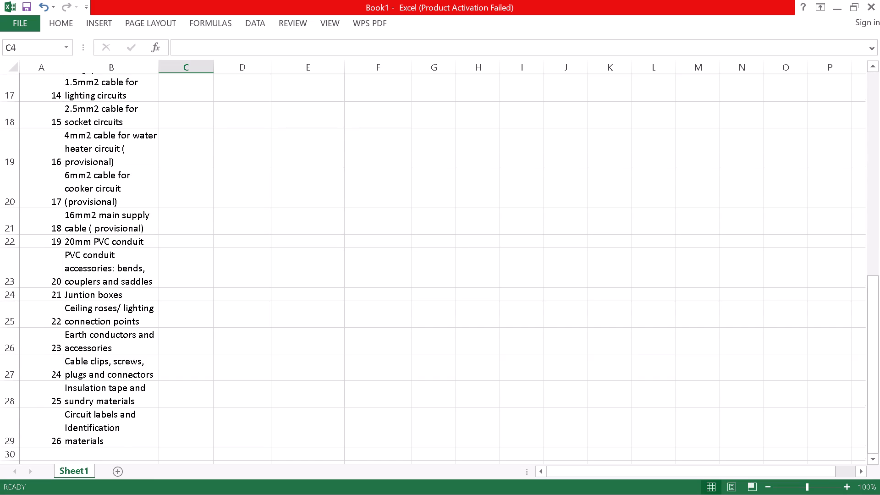
scroll(94, 220, "up", 1)
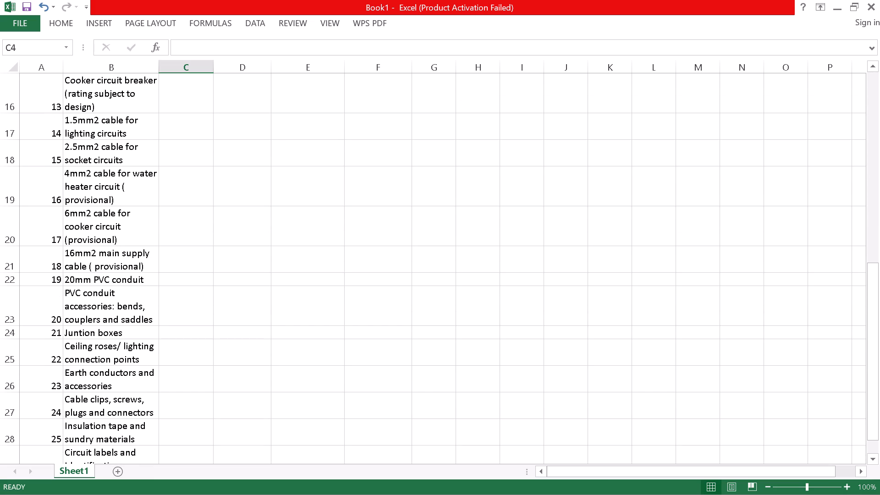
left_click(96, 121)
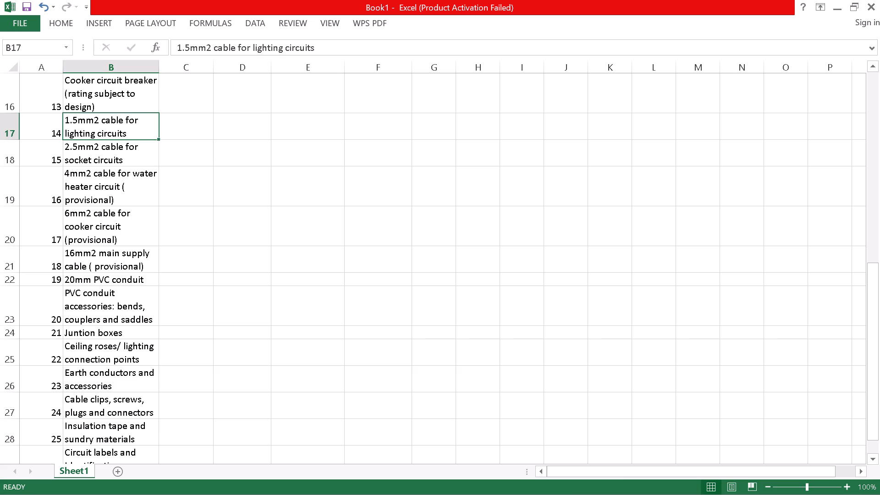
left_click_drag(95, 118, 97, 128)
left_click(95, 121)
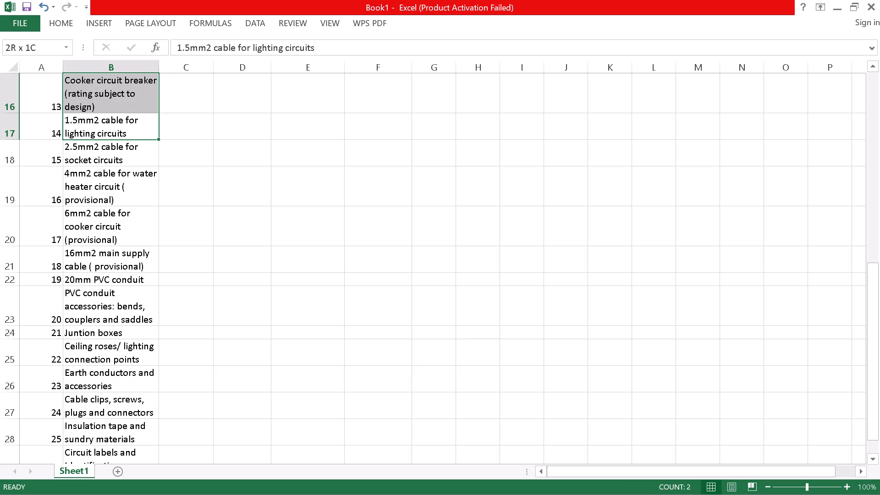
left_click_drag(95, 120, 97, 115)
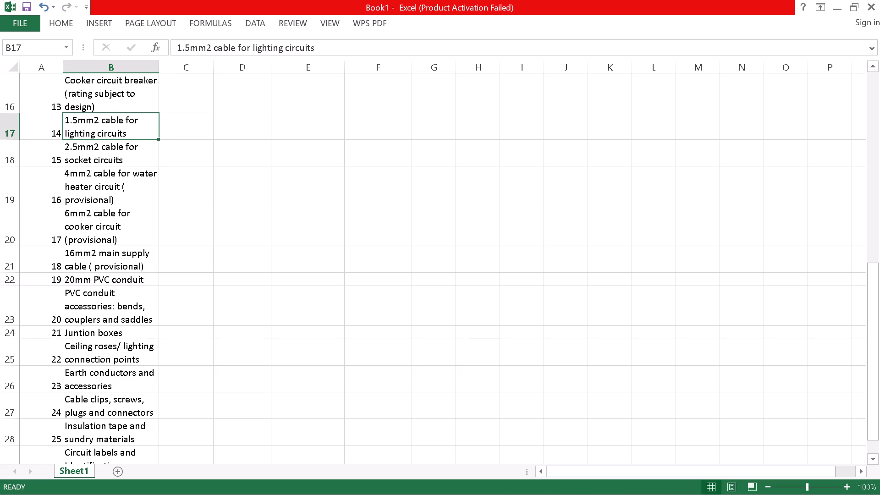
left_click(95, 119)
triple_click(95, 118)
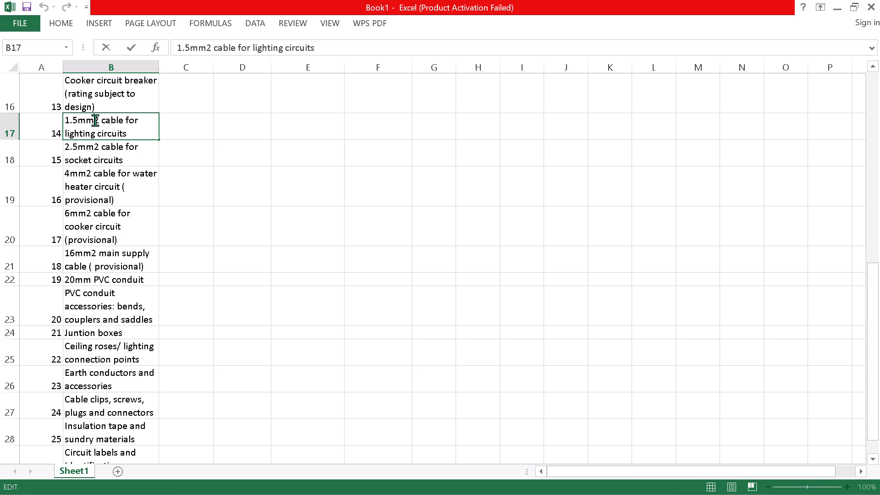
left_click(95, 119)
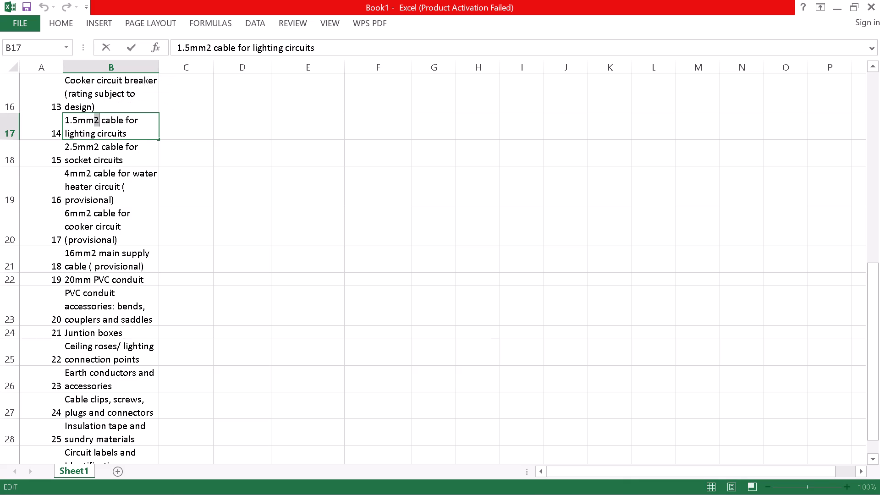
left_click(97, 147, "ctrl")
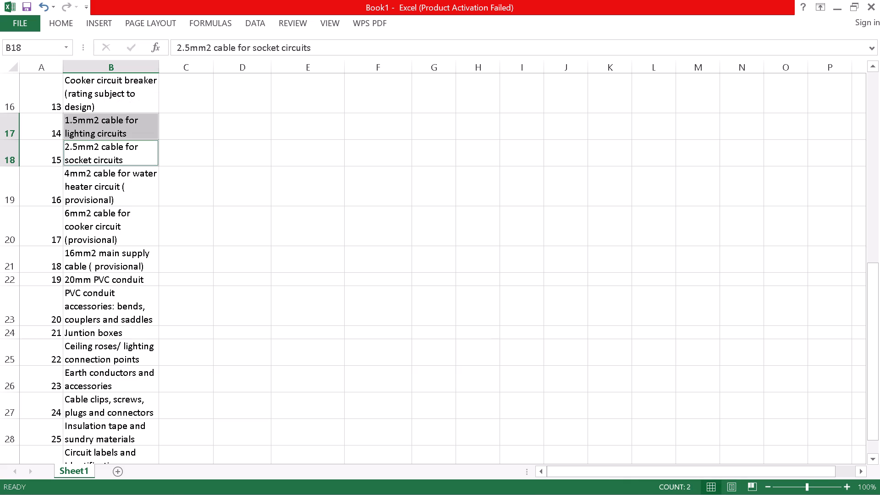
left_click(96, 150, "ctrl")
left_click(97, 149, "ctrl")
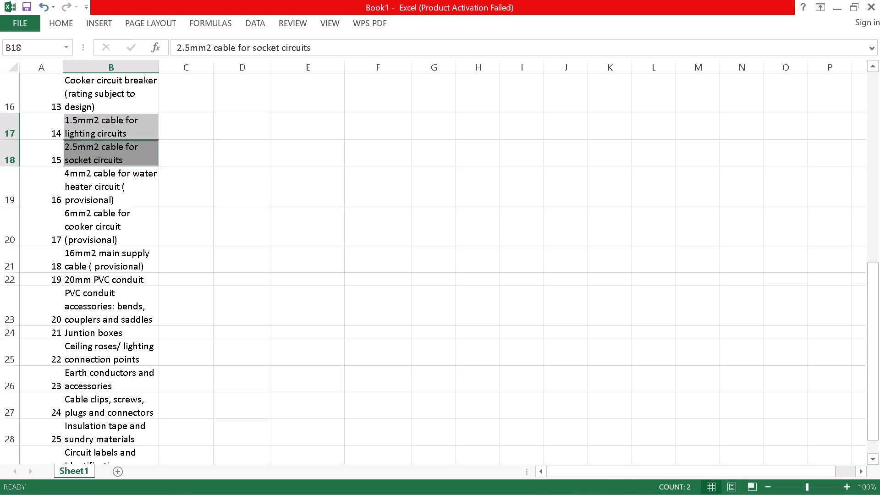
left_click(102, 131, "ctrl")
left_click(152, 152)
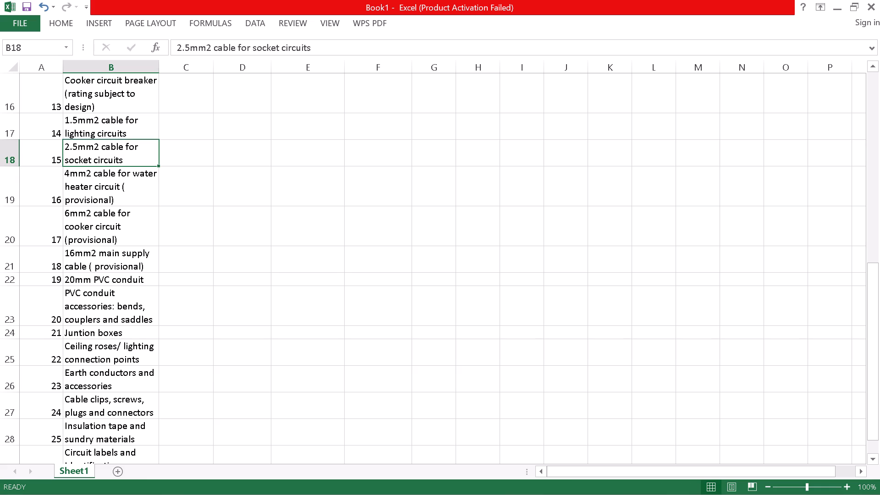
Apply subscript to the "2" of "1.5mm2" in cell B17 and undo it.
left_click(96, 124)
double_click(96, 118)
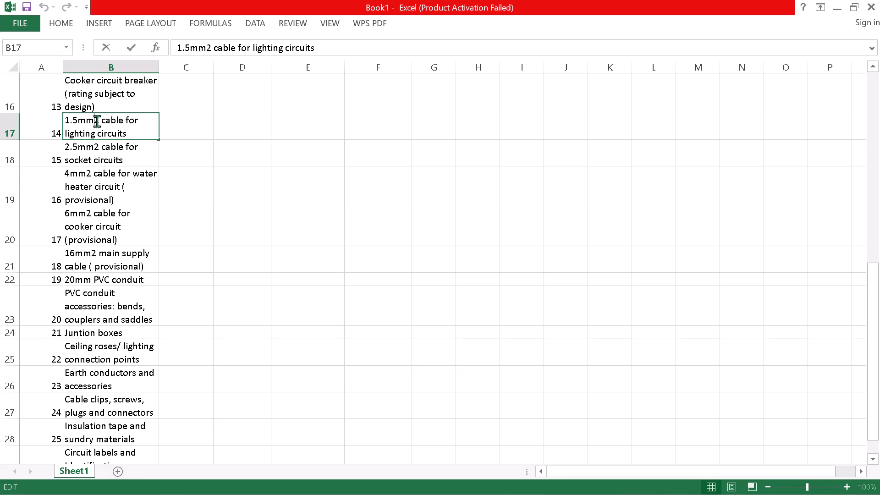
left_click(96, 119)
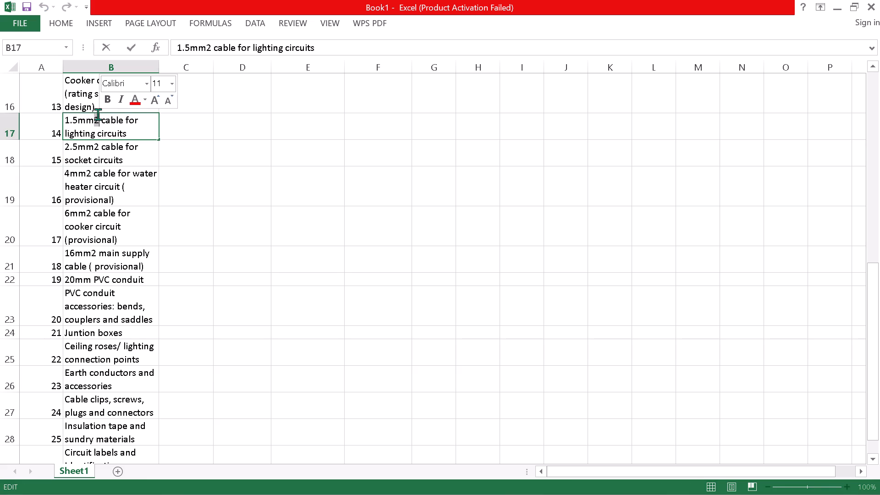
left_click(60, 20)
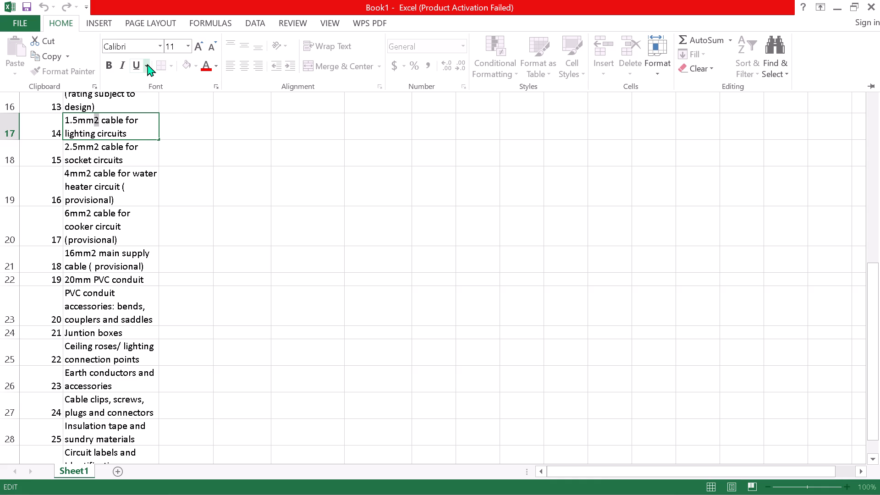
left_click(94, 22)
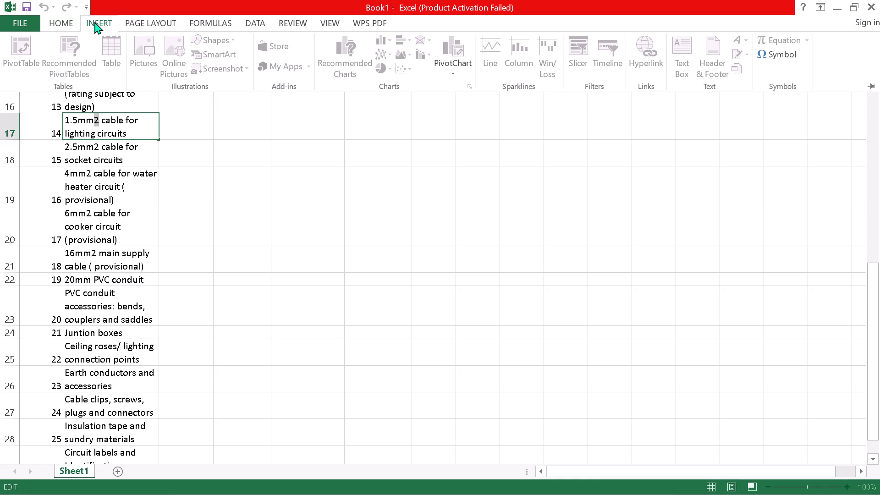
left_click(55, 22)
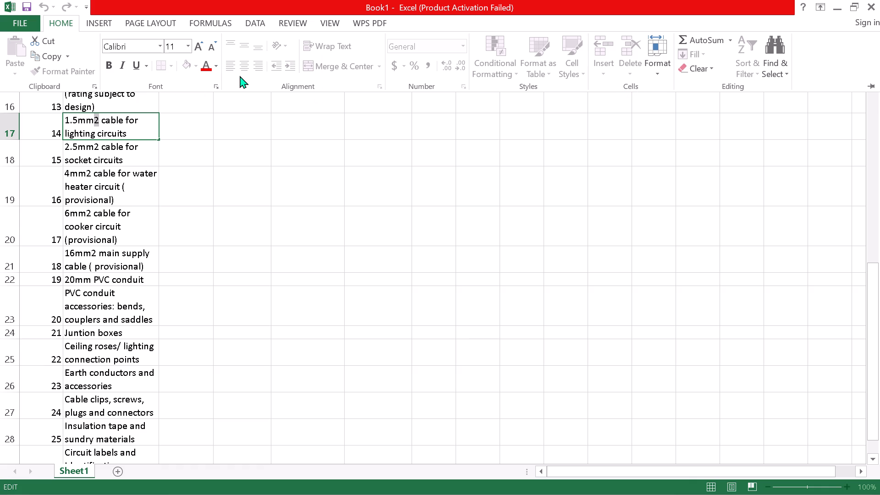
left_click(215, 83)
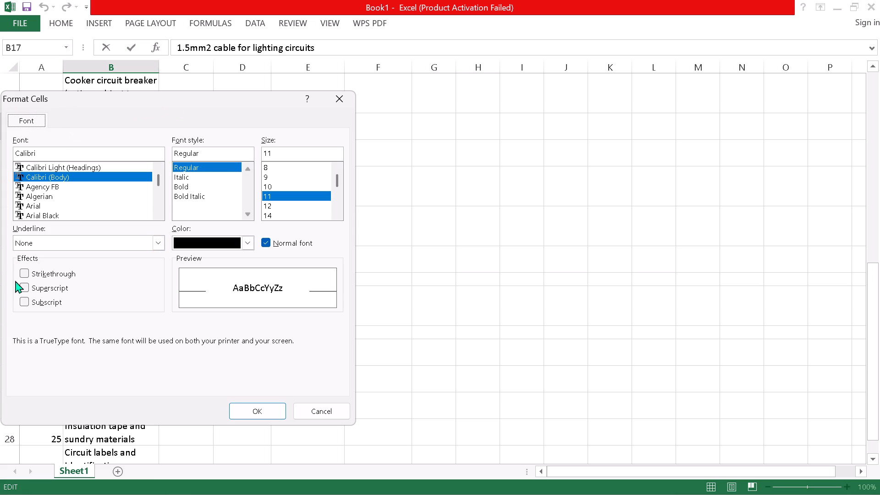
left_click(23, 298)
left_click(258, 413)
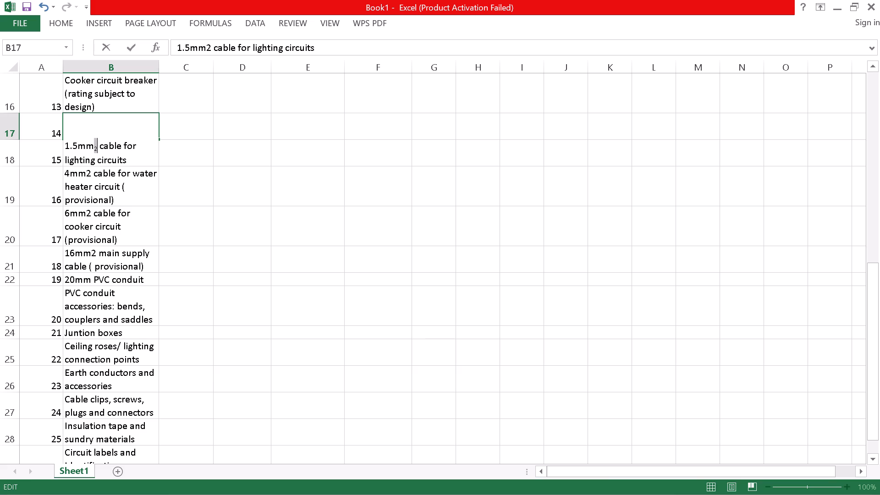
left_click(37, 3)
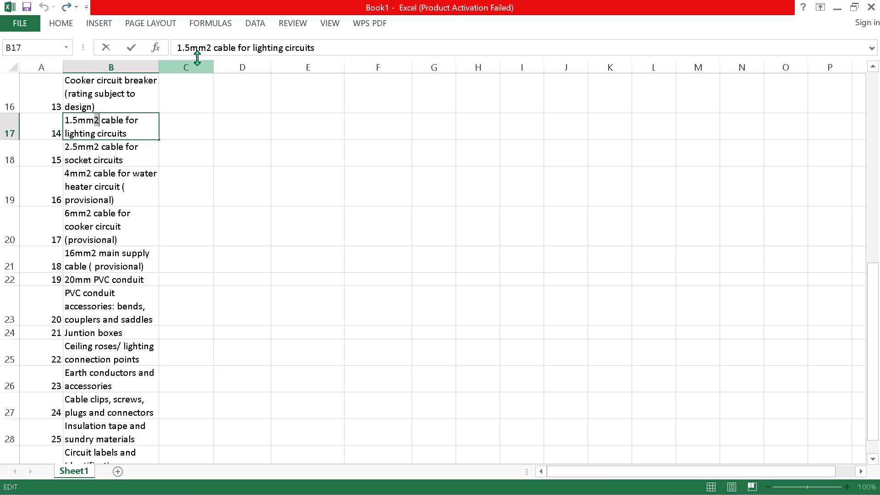
Apply superscript to the selected "2" of "1.5mm2" in the item 14 description in cell B17.
left_click(56, 23)
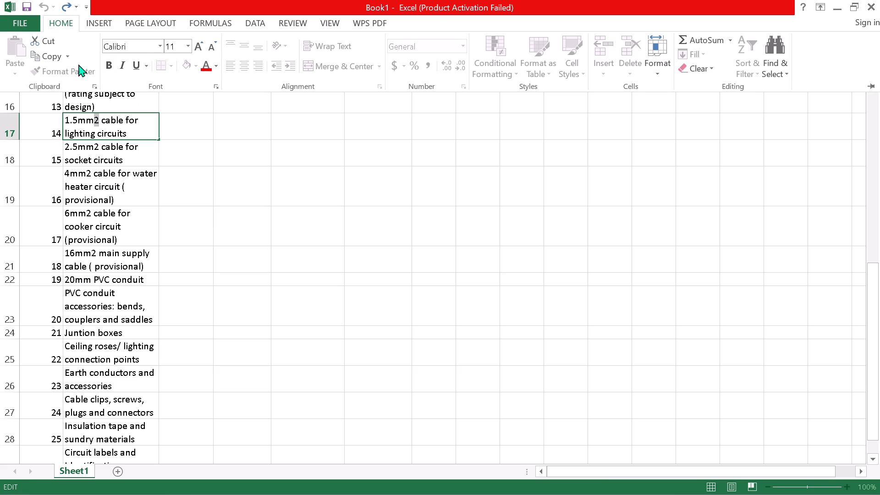
left_click(216, 86)
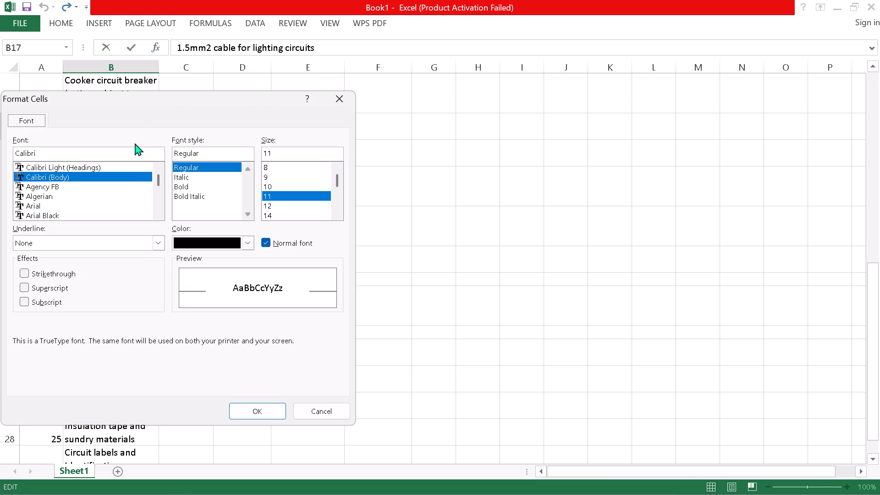
left_click(24, 286)
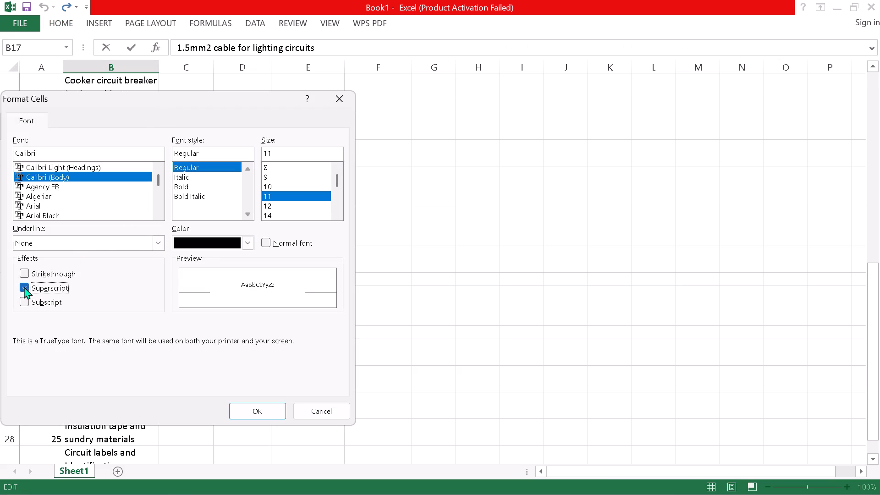
left_click(260, 411)
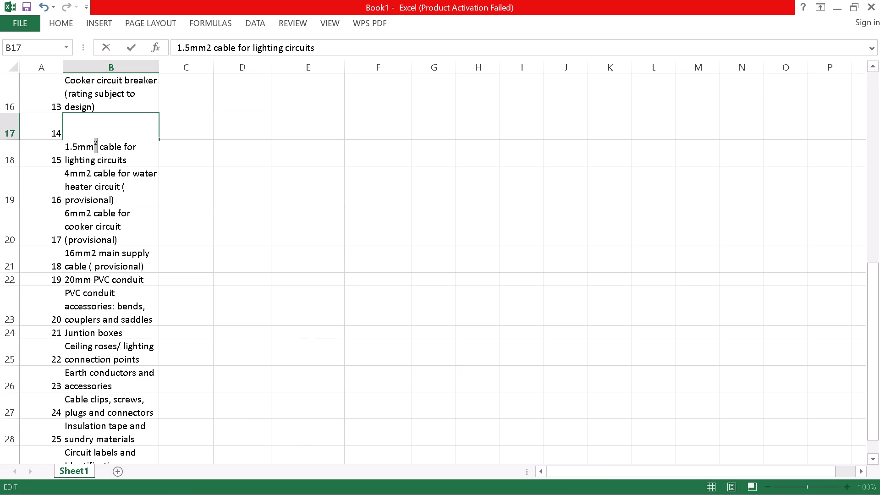
Apply superscript to the "2" of "4mm2" in the item 16 description in cell B19.
left_click(87, 175)
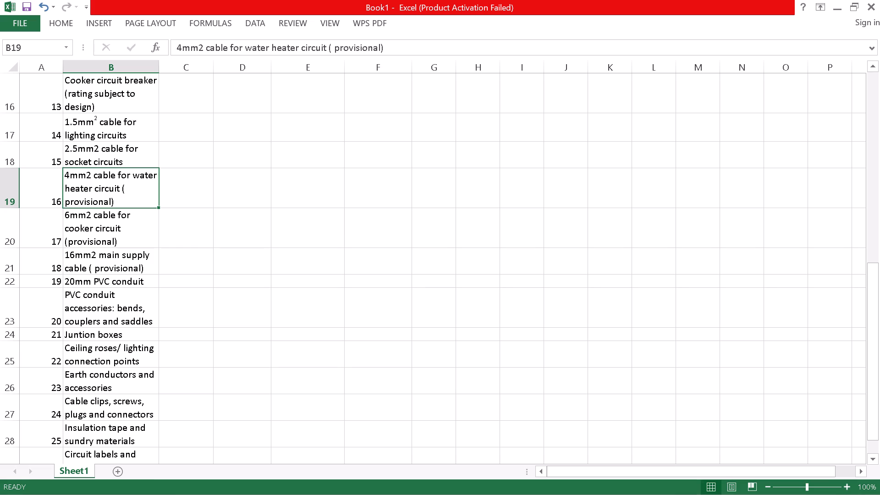
left_click(90, 176)
double_click(90, 176)
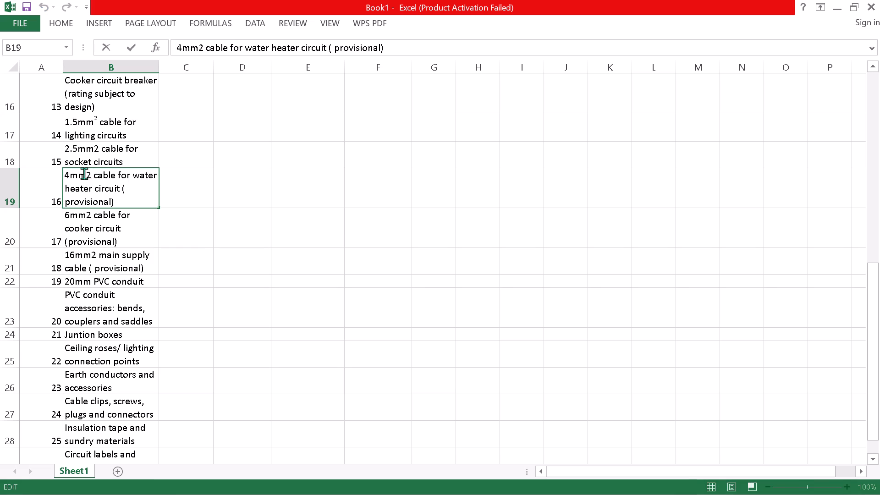
left_click_drag(86, 173, 93, 178)
left_click(63, 20)
left_click(214, 85)
left_click(23, 288)
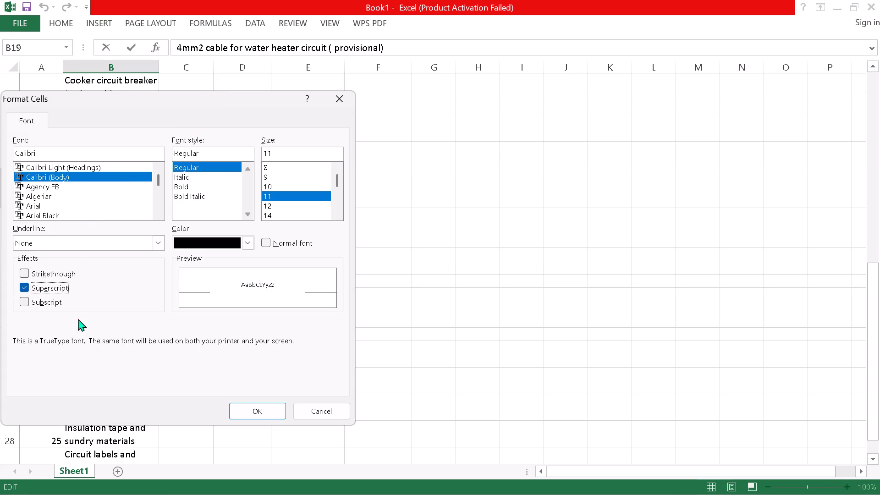
left_click(258, 404)
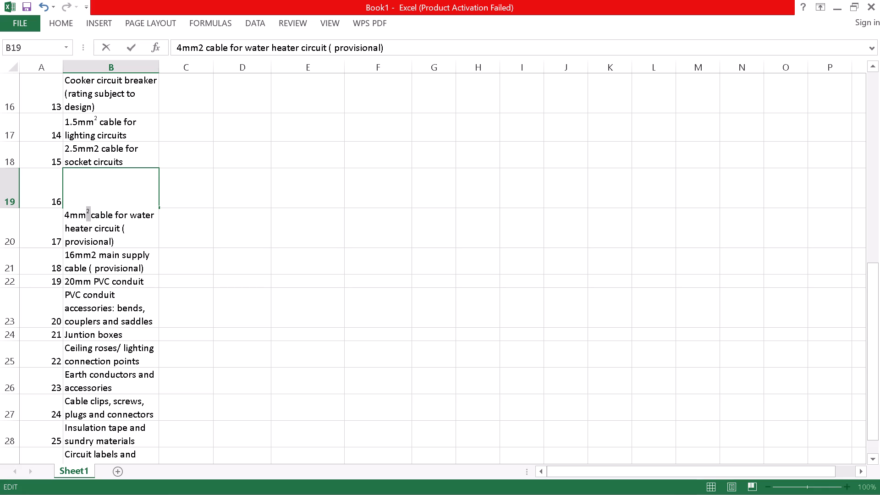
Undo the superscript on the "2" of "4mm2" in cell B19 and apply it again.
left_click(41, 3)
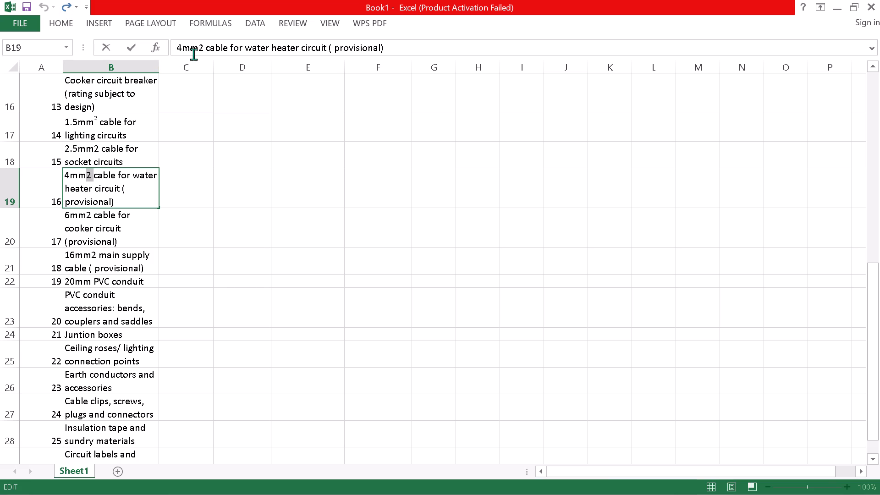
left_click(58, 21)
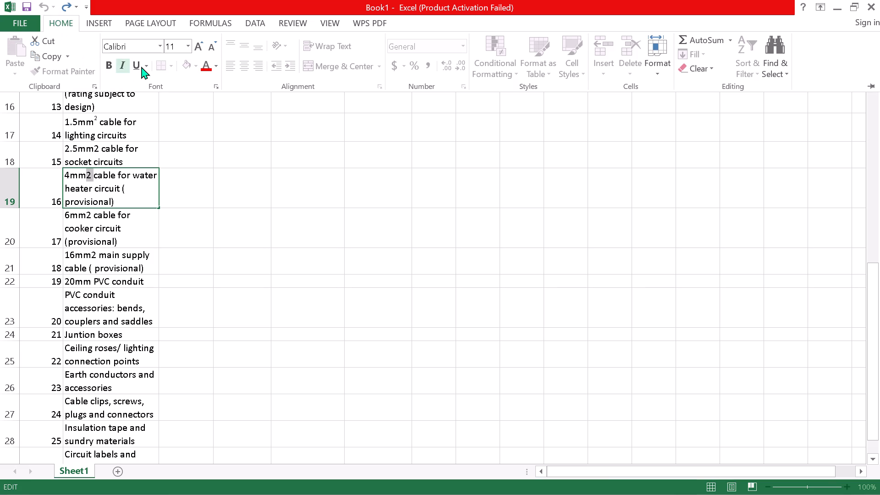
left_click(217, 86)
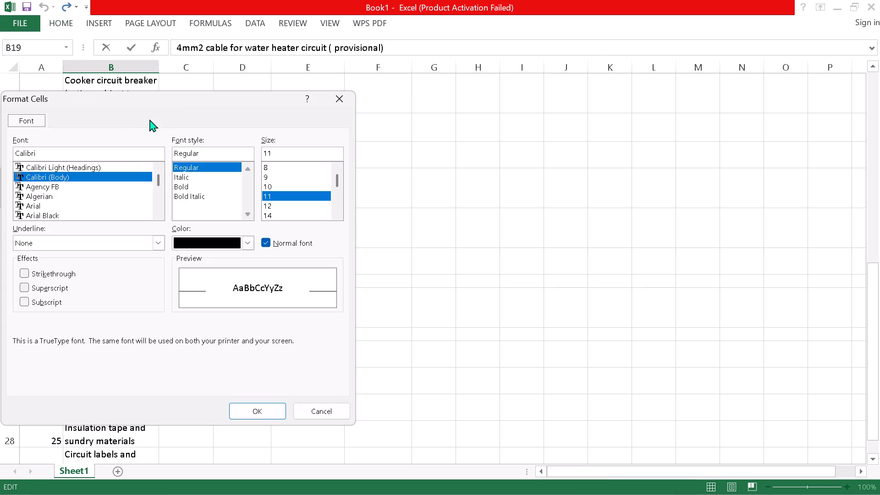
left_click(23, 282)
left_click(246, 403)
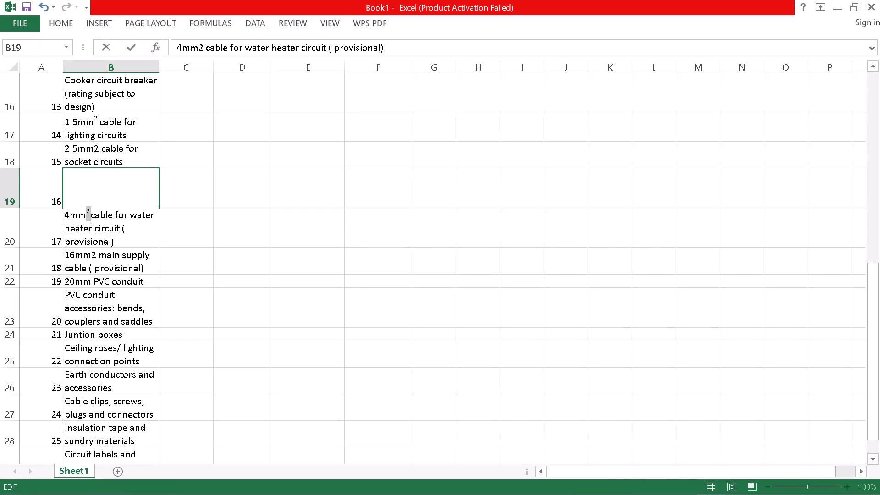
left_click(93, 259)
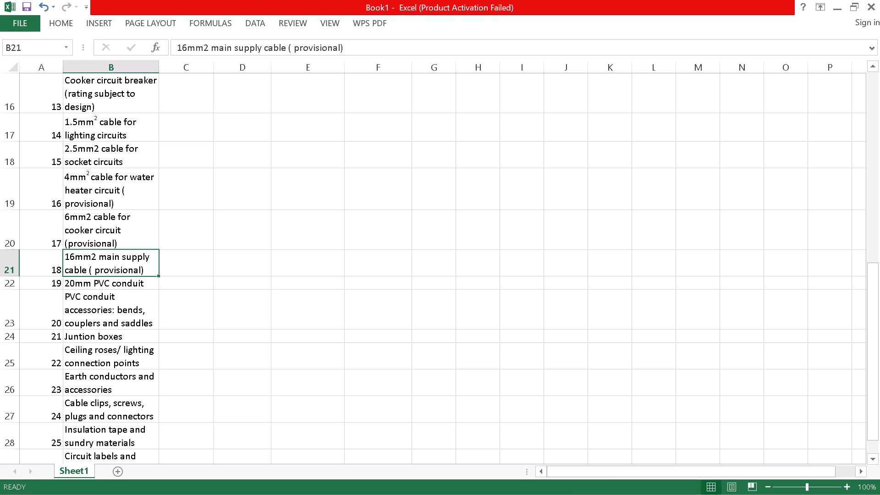
Apply superscript to the "2" of "2.5mm2" in the item 15 description in cell B18.
left_click(89, 218)
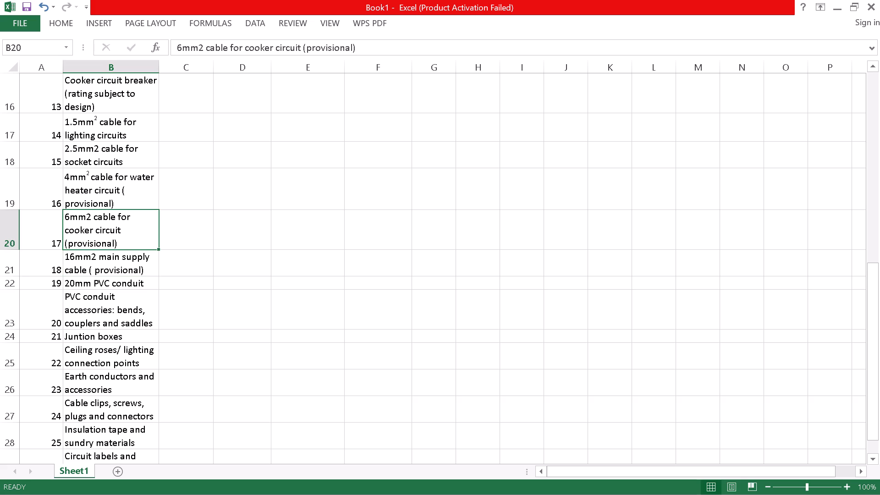
left_click(98, 149)
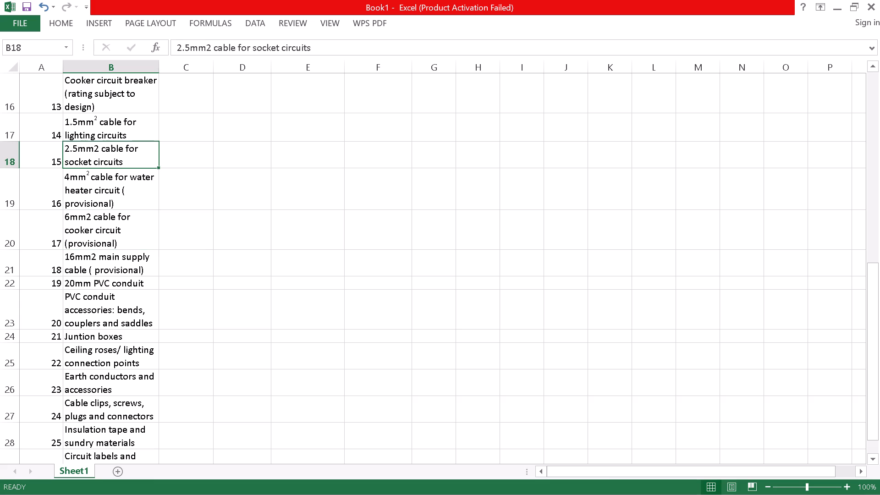
double_click(98, 149)
left_click_drag(97, 149, 92, 148)
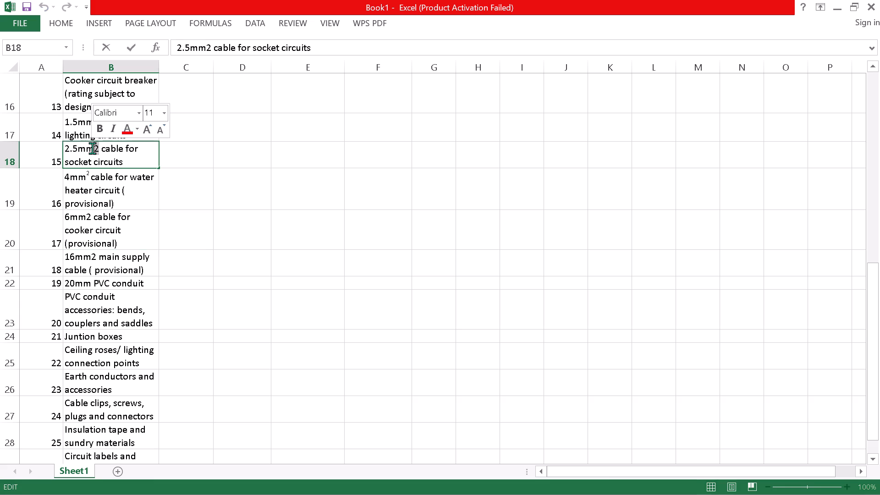
left_click(68, 20)
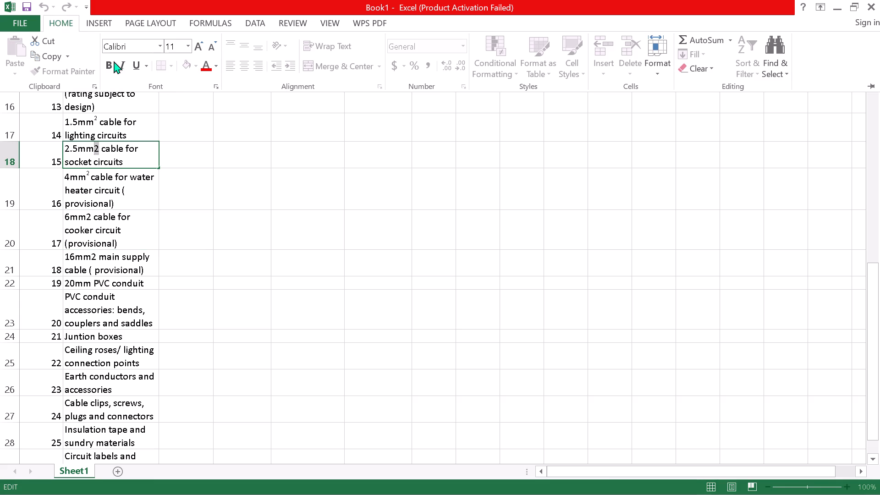
left_click(215, 85)
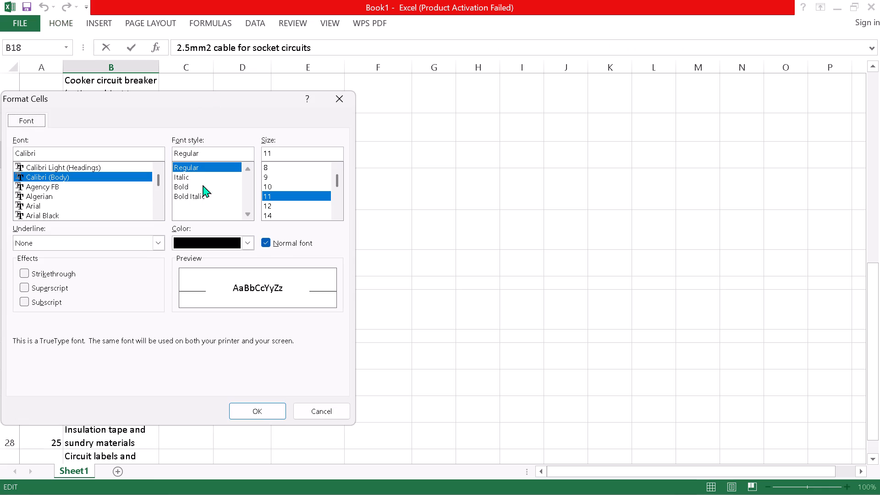
left_click(27, 286)
left_click(246, 416)
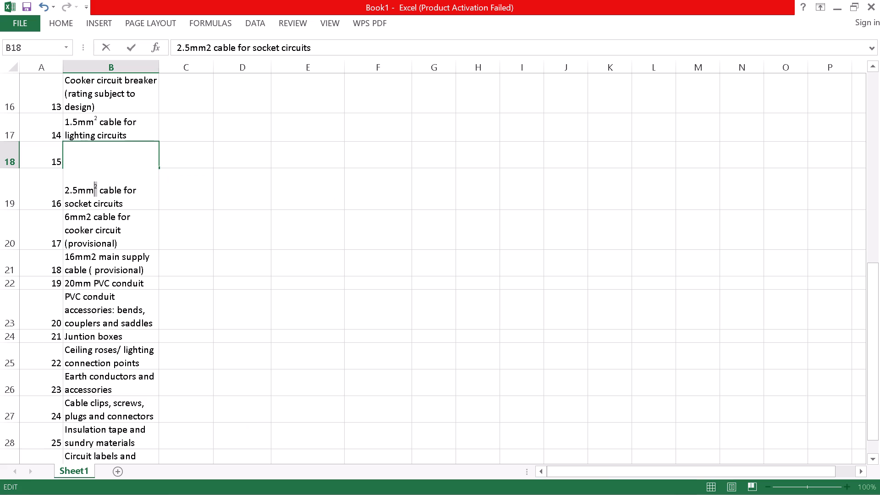
Expand the formula bar to show several lines.
left_click(868, 46)
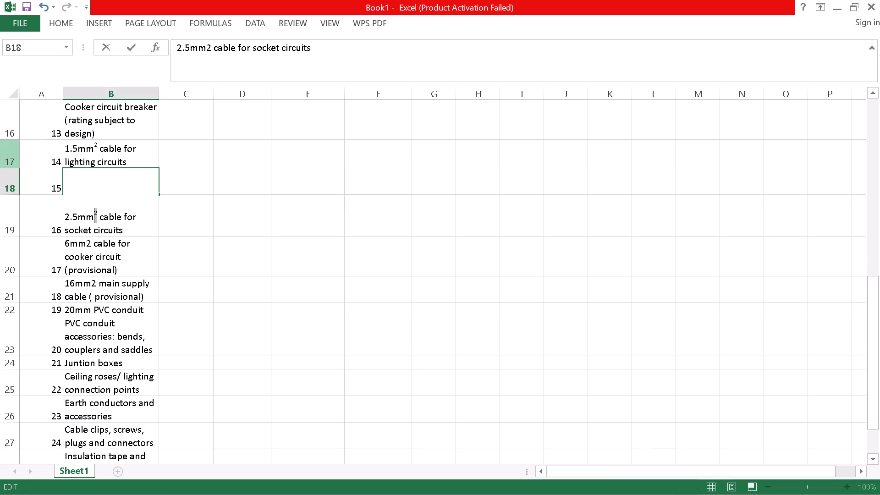
left_click(61, 20)
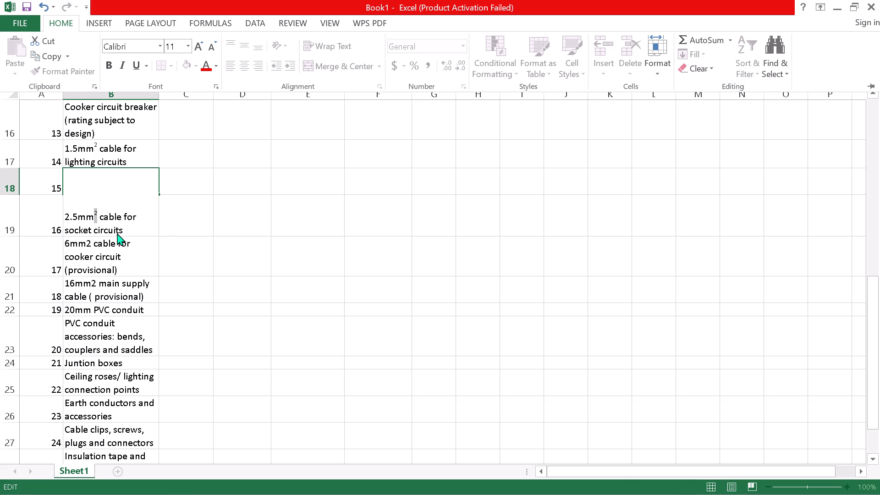
left_click(109, 256)
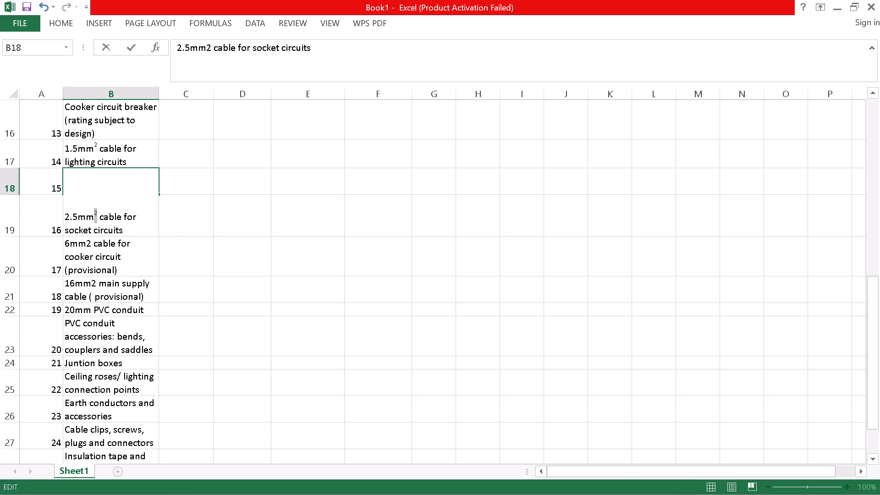
Apply superscript to the "2" of "6mm2" in the item 17 description in cell B20.
left_click(89, 250)
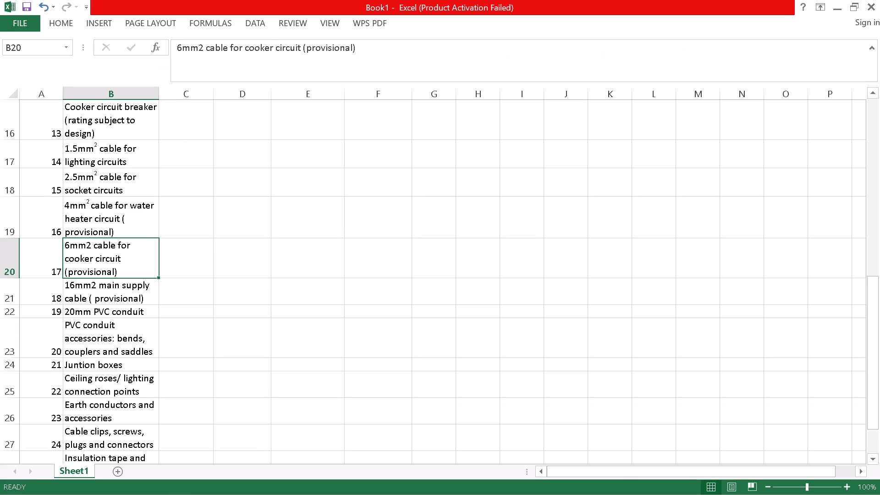
left_click(92, 244)
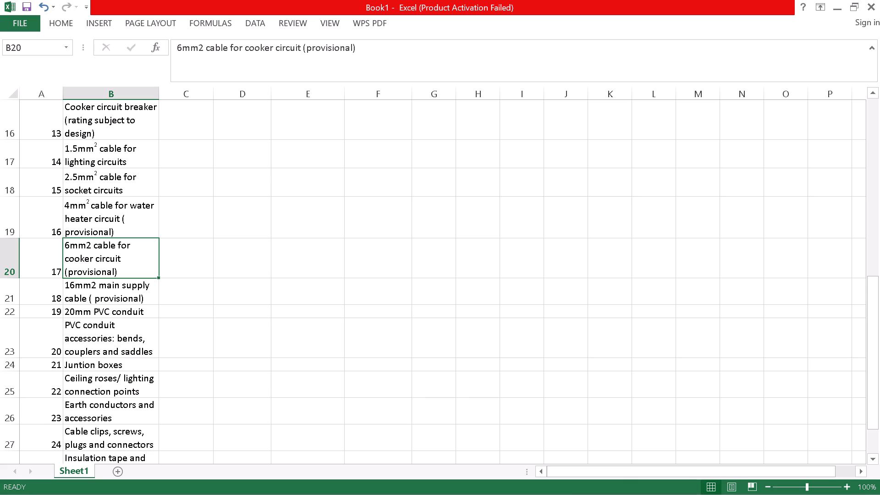
left_click(91, 246)
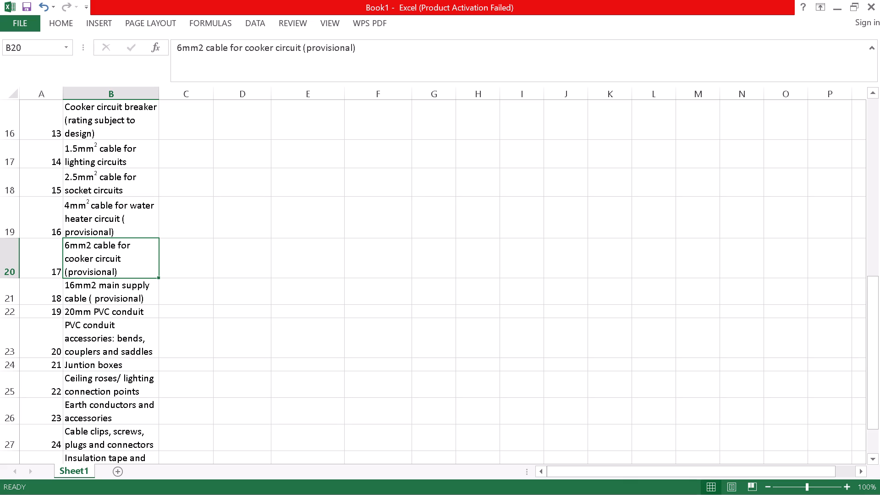
left_click(90, 242)
left_click_drag(91, 242, 89, 247)
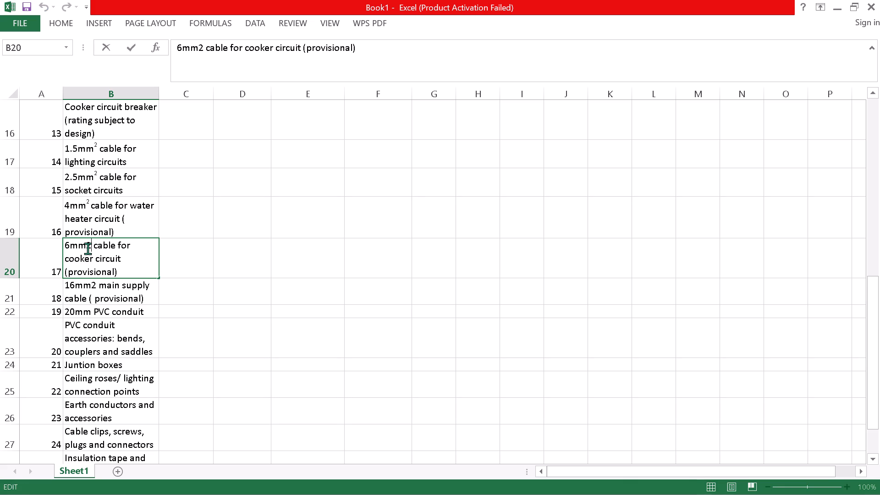
left_click(90, 245)
left_click(61, 18)
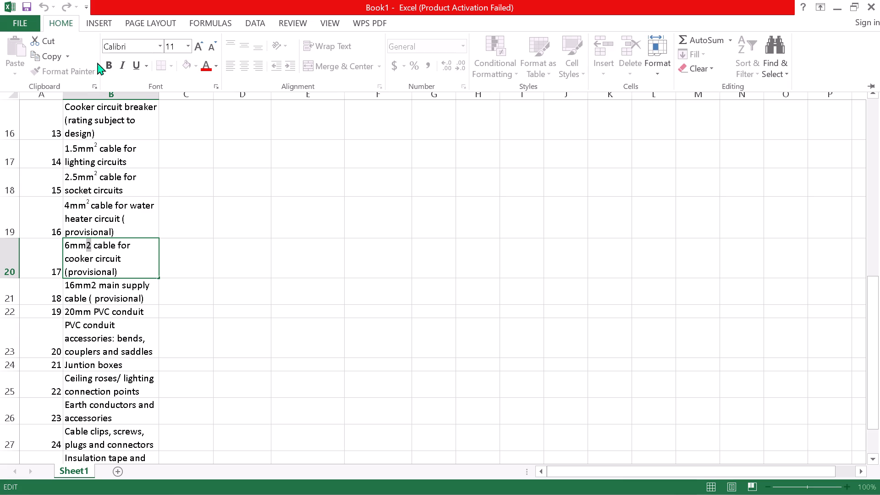
left_click(216, 82)
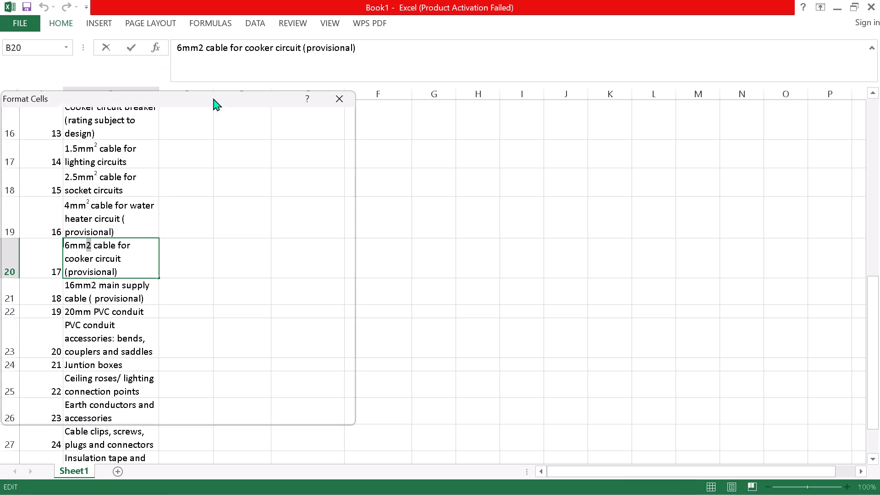
left_click(26, 283)
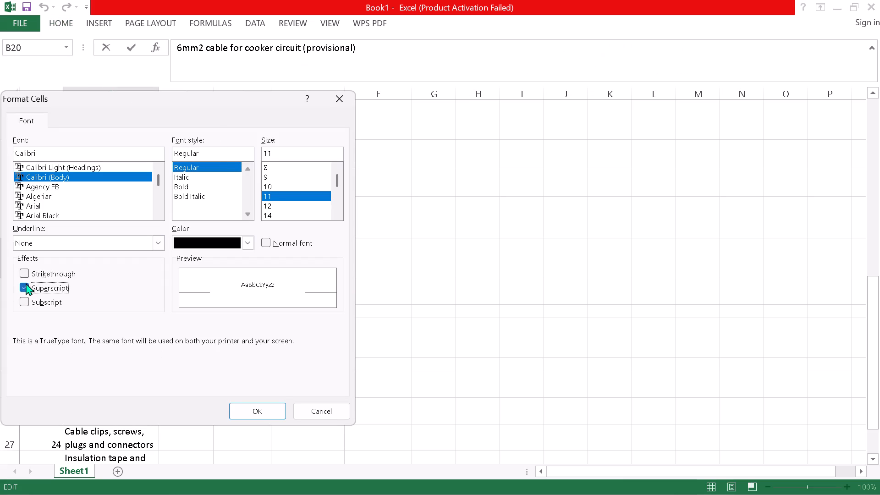
left_click(260, 413)
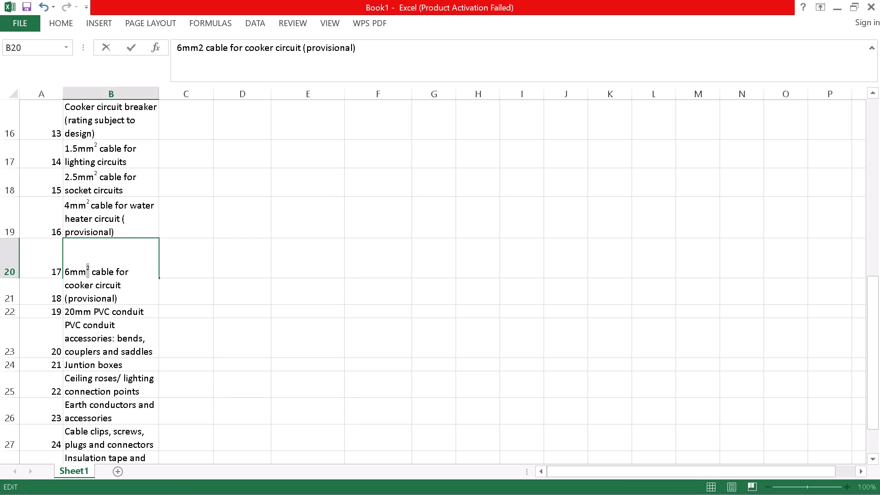
left_click(127, 332)
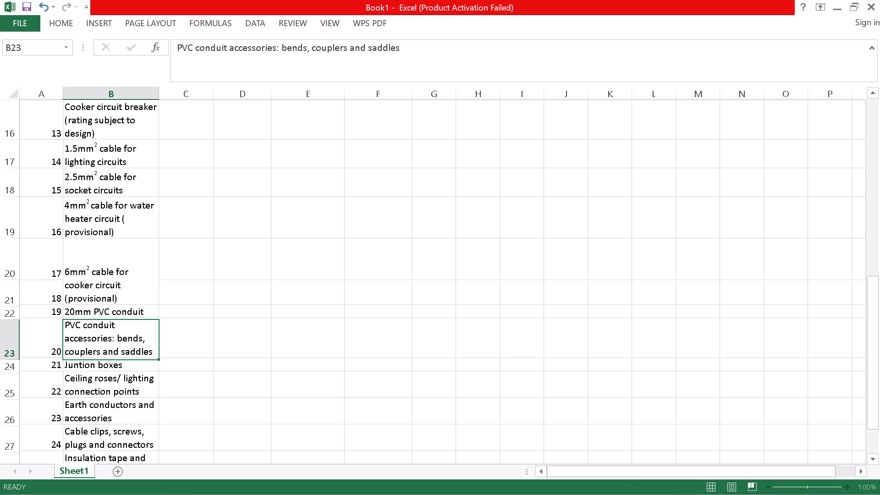
Apply superscript to the "2" of "16mm2" in the item 18 main supply cable description in cell B21.
left_click(94, 285)
left_click(94, 285)
left_click_drag(94, 285, 90, 286)
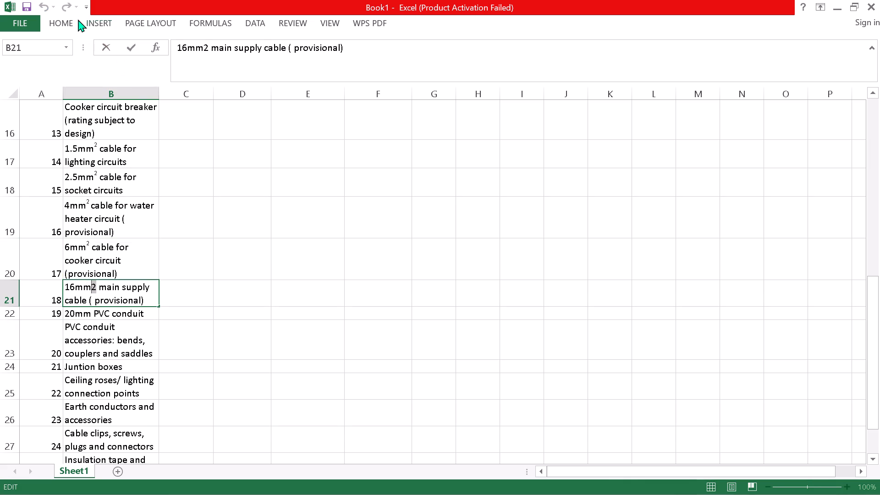
left_click(66, 22)
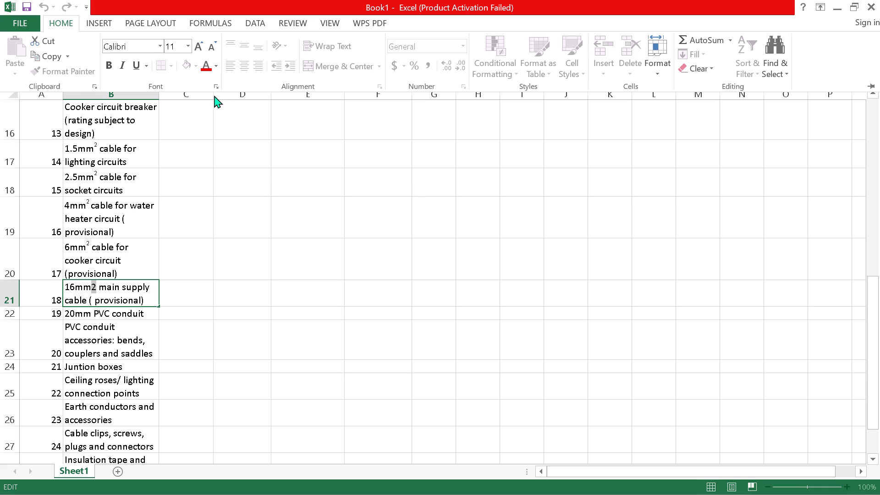
left_click(218, 90)
left_click(23, 286)
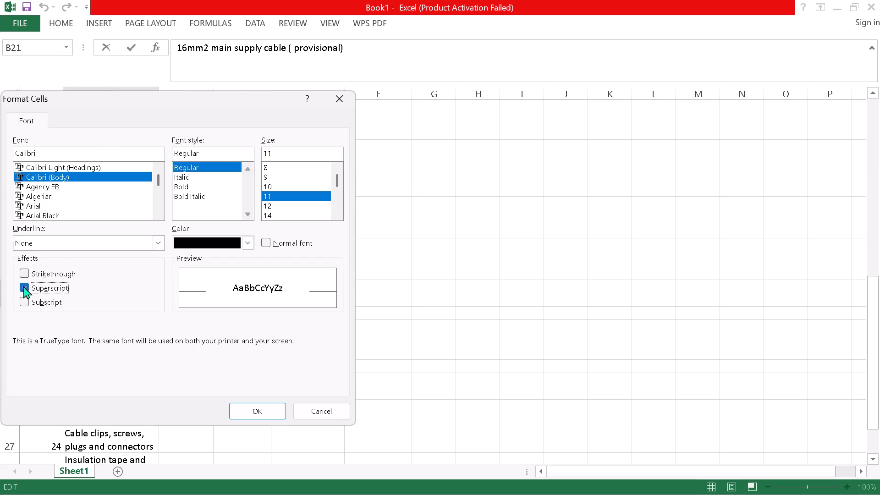
left_click(247, 412)
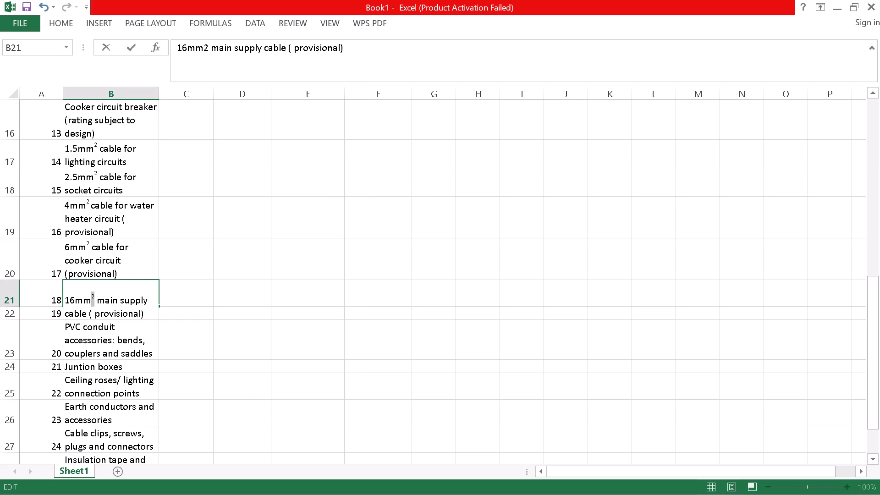
left_click(200, 350)
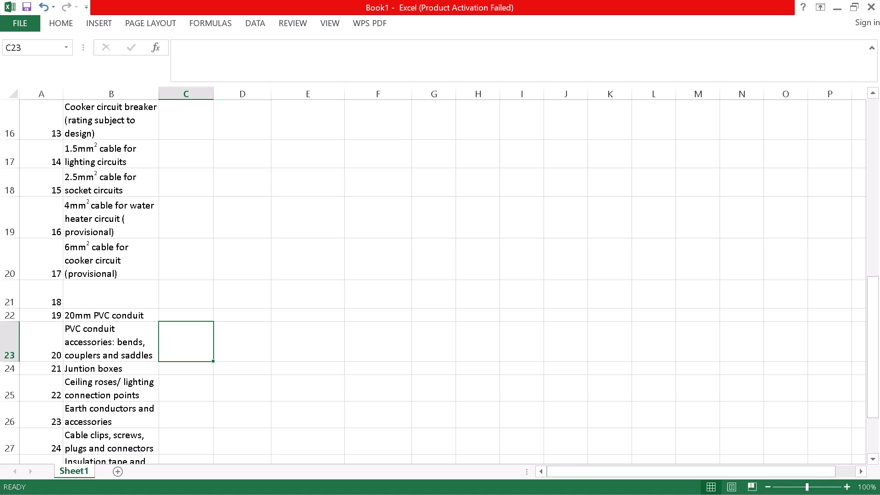
Widen the Description column B slightly so "one gang light switches" fits on one line.
scroll(174, 272, "down", 1)
scroll(174, 272, "up", 1)
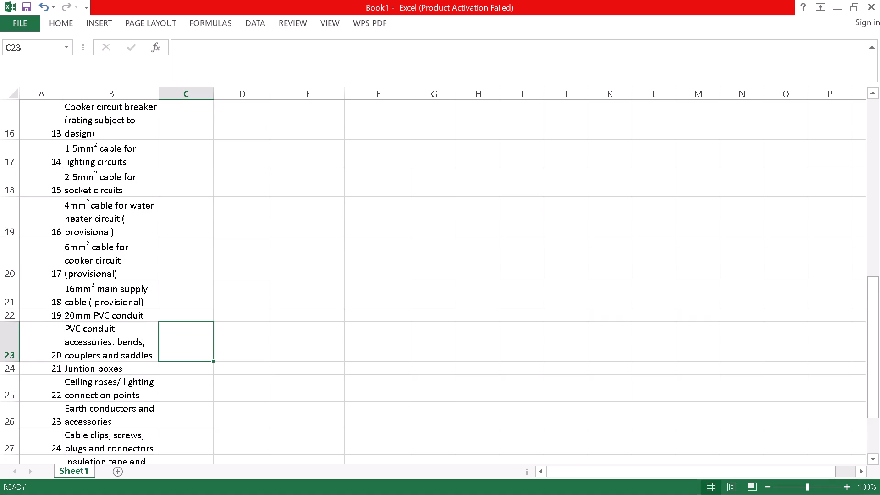
scroll(163, 255, "up", 1)
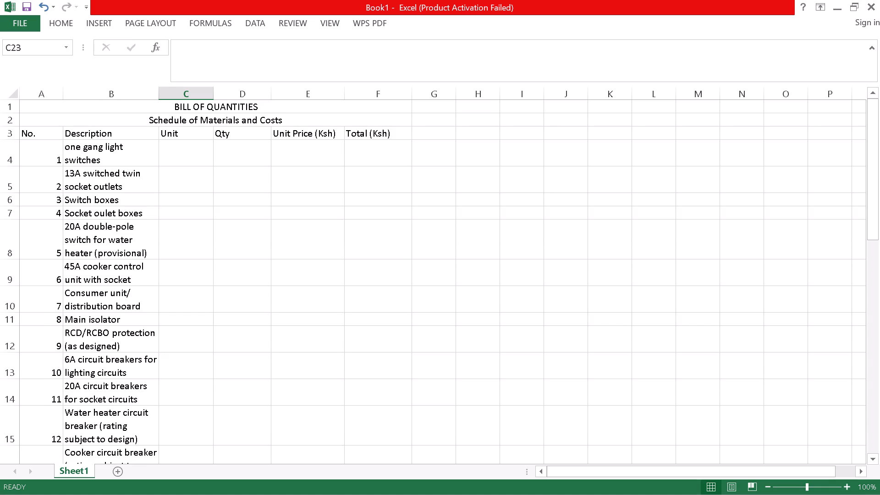
left_click_drag(158, 89, 160, 89)
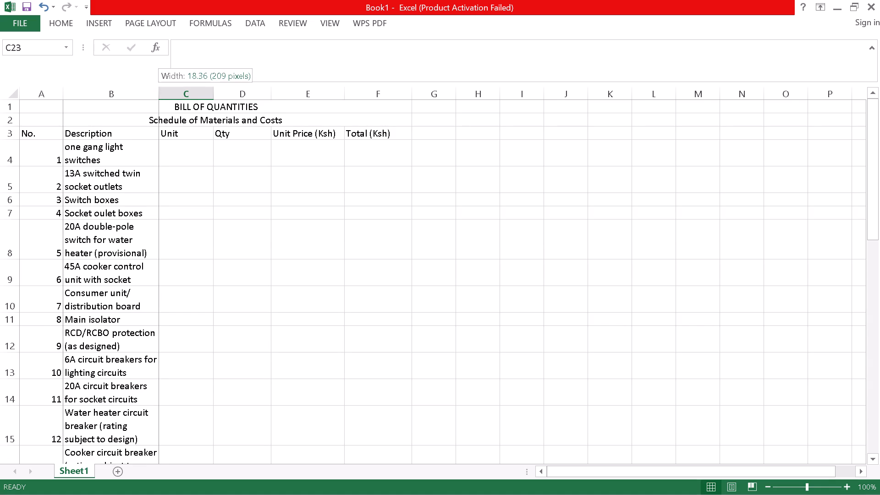
left_click_drag(160, 89, 165, 89)
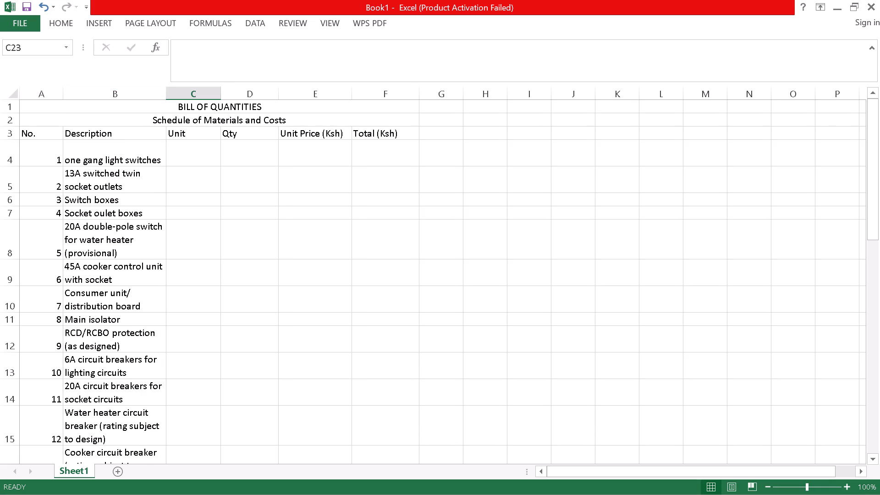
Reduce the height of row 4 to fit its single line of description text.
left_click(76, 151)
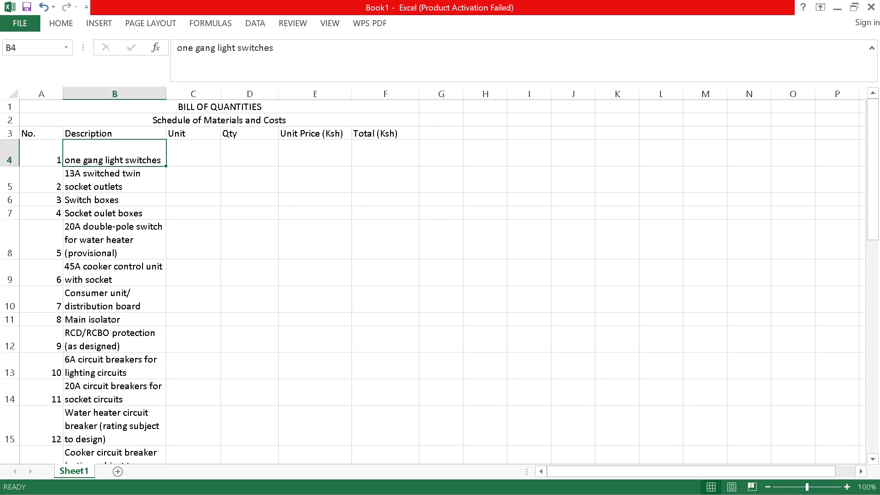
left_click_drag(16, 167, 16, 159)
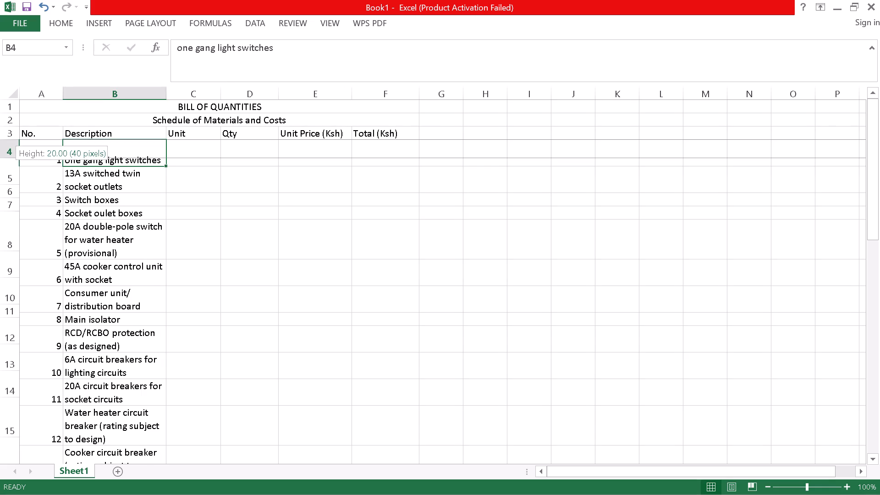
left_click_drag(16, 159, 17, 156)
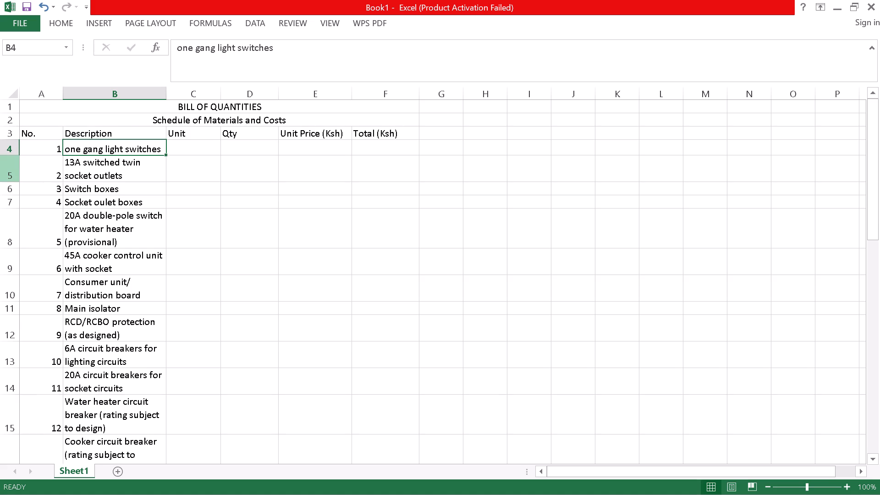
Enter "No." as the unit for item 1 in cell C4 and fill it down through item 13 in C16.
left_click(183, 146)
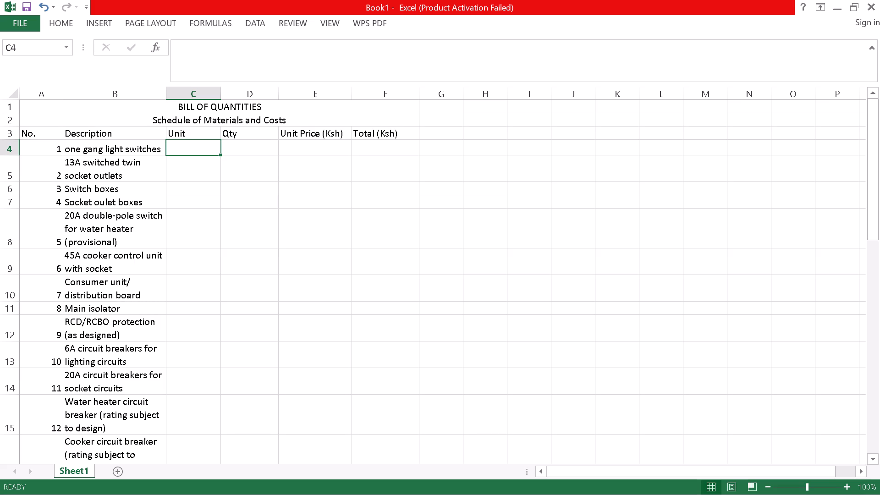
scroll(274, 316, "down", 2)
scroll(274, 316, "up", 2)
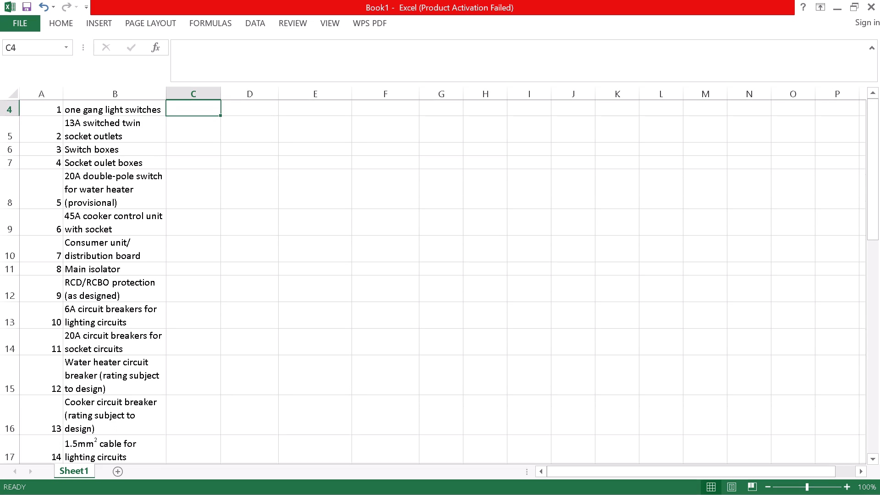
scroll(274, 316, "down", 3)
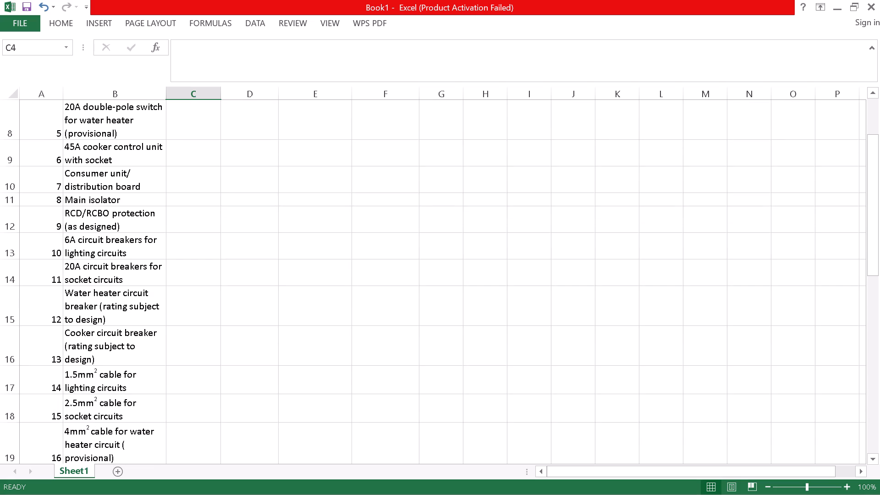
scroll(274, 316, "down", 2)
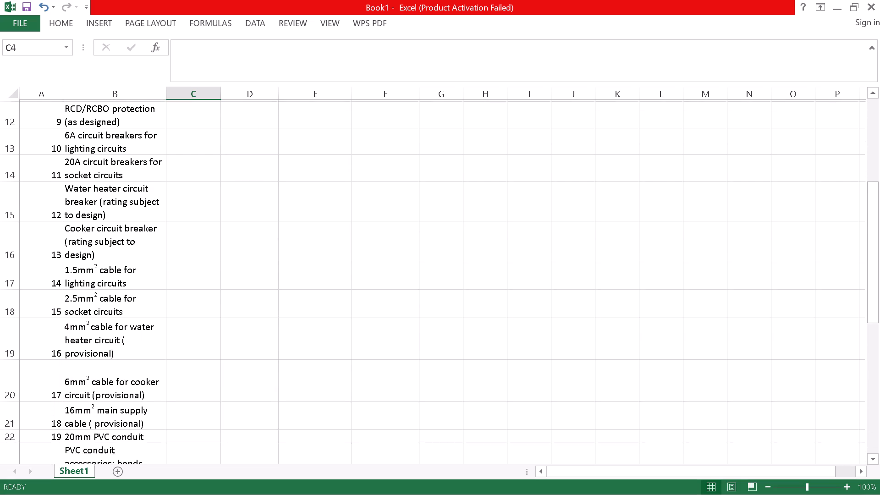
scroll(274, 316, "down", 1)
scroll(274, 316, "up", 5)
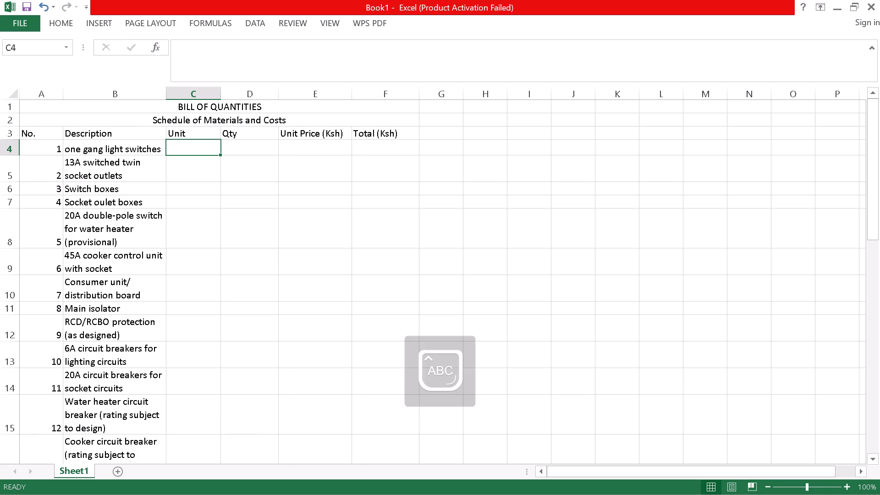
key("n")
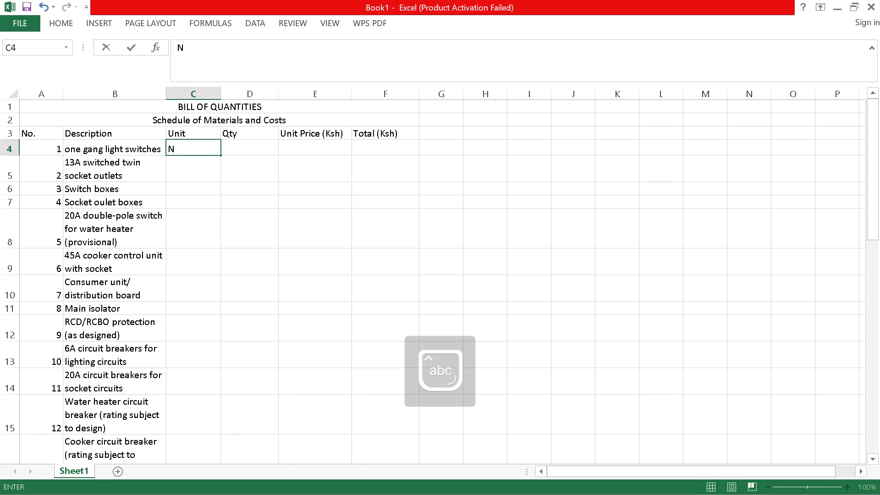
key("o")
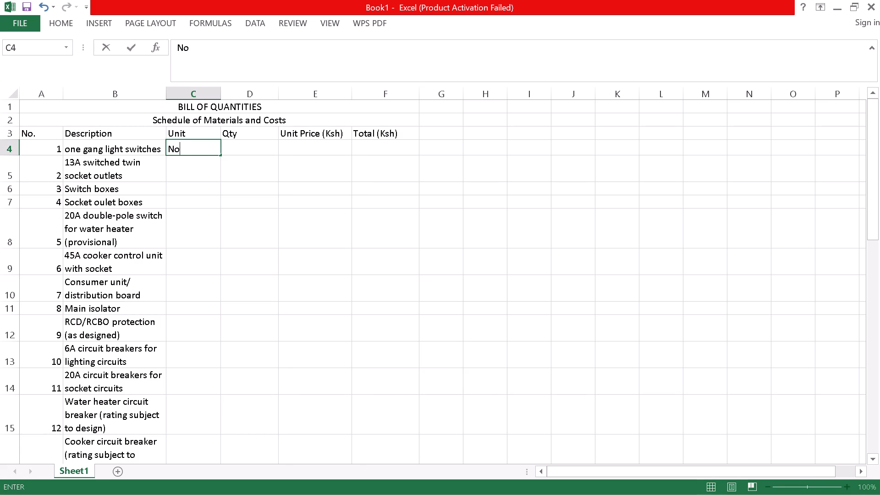
key("period")
left_click_drag(220, 155, 218, 237)
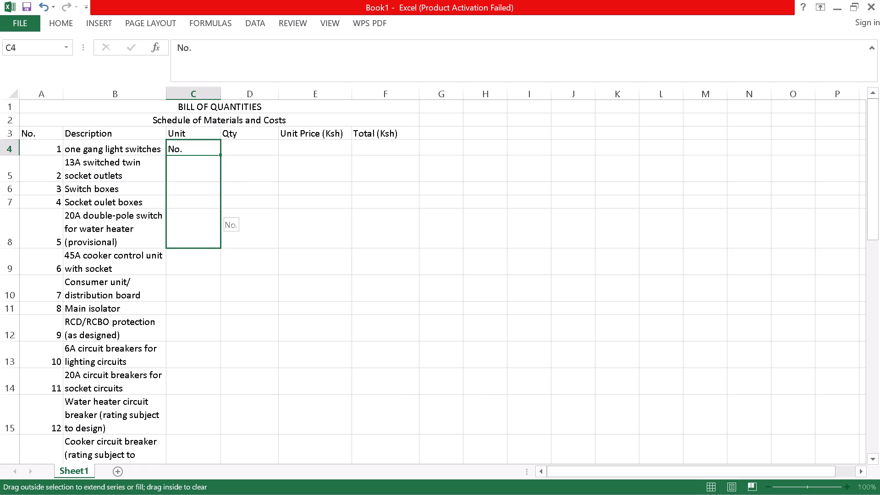
left_click_drag(218, 237, 218, 241)
left_click_drag(218, 241, 206, 457)
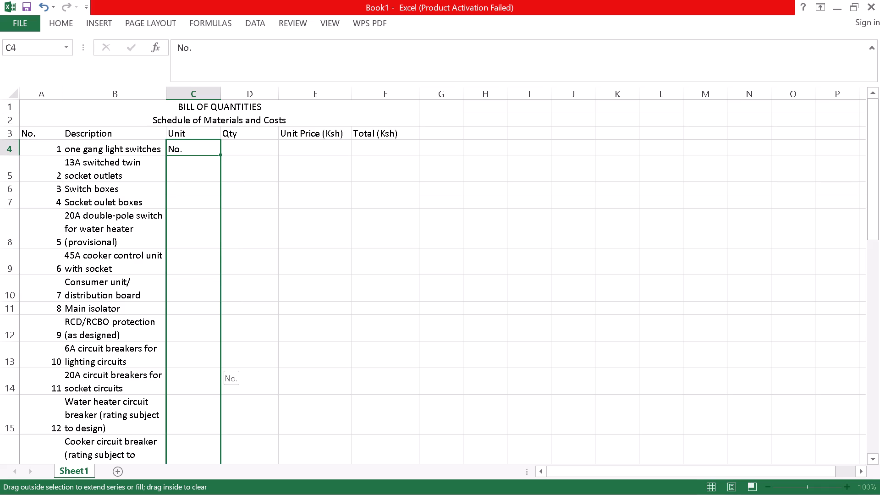
left_click_drag(206, 457, 208, 458)
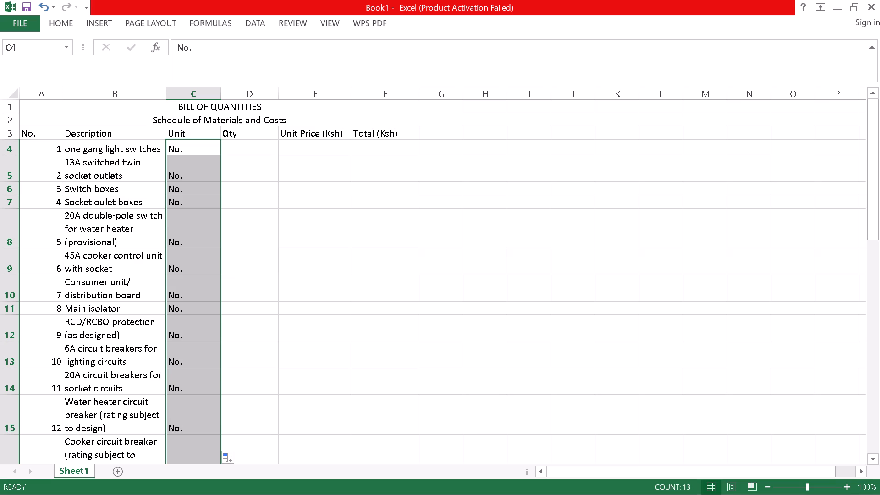
Enter "m" as the unit for the item 14 cable in cell C17 and fill it down through item 18 in C21.
scroll(286, 322, "down", 1)
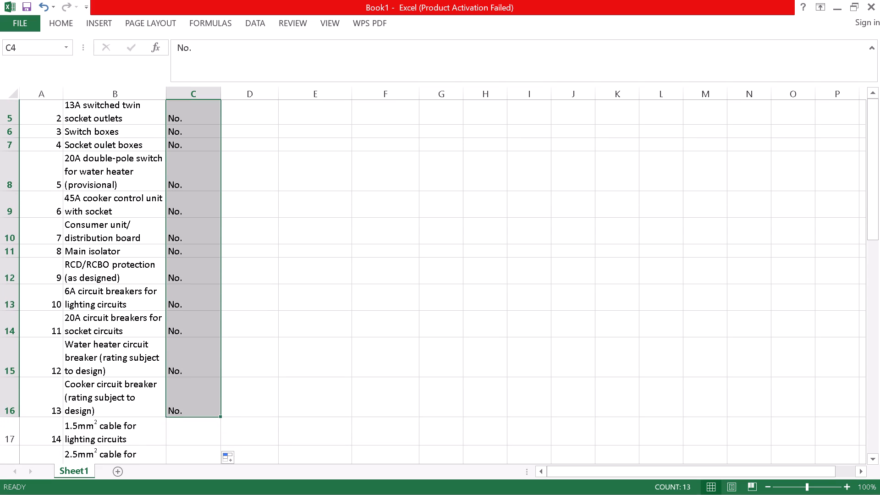
scroll(286, 322, "down", 1)
left_click(185, 435)
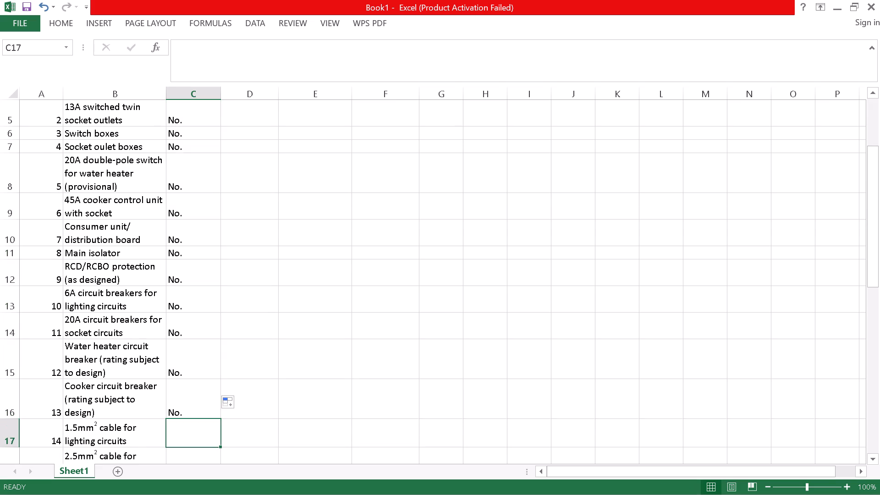
scroll(266, 315, "down", 3)
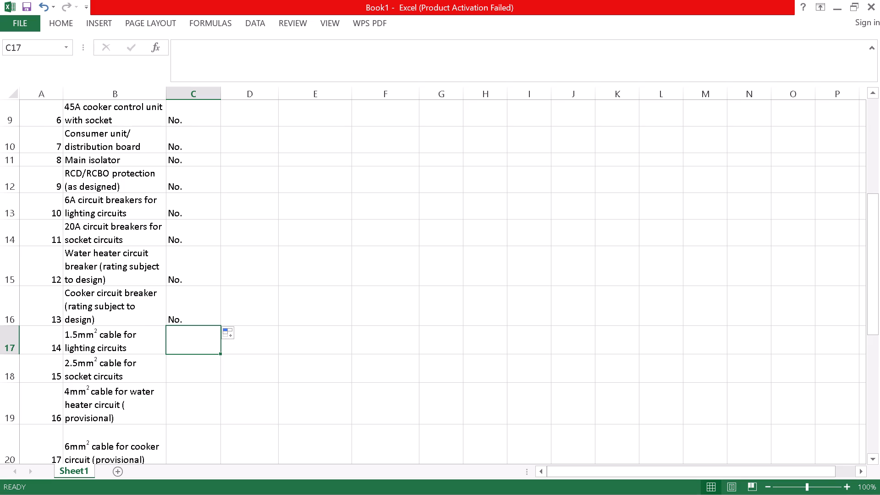
key("m")
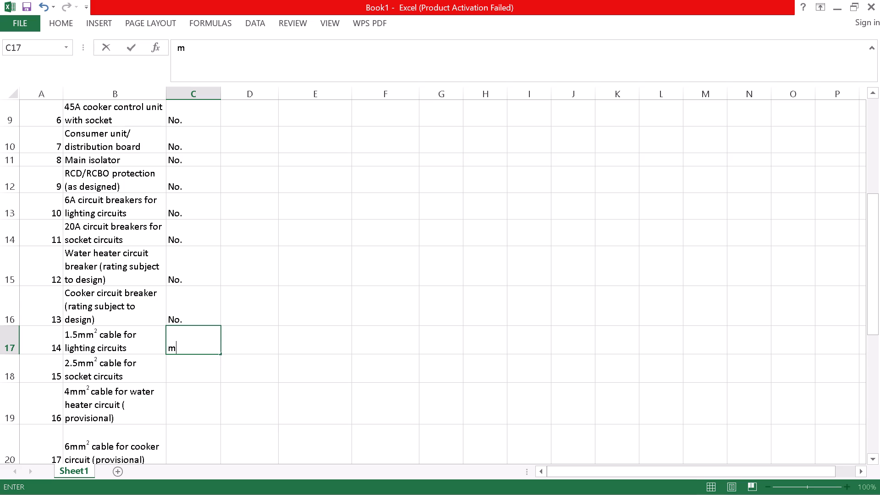
left_click_drag(220, 352, 208, 459)
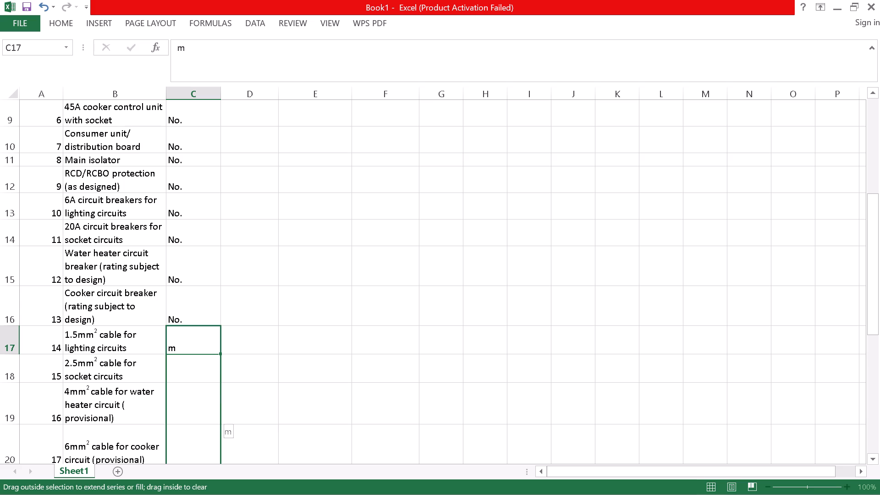
left_click_drag(208, 459, 204, 382)
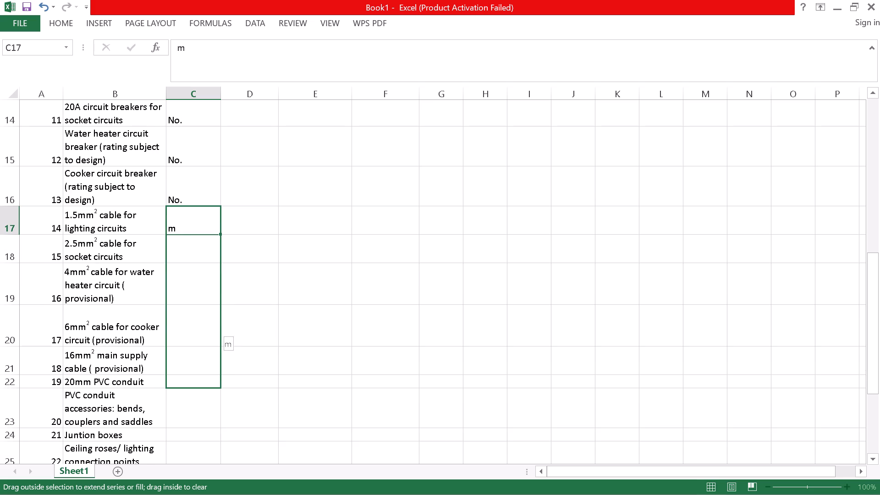
left_click_drag(204, 382, 205, 378)
Enter the units "Length" for the 20mm PVC conduit in C22 and "Lot" for the conduit accessories in C23.
left_click(187, 368)
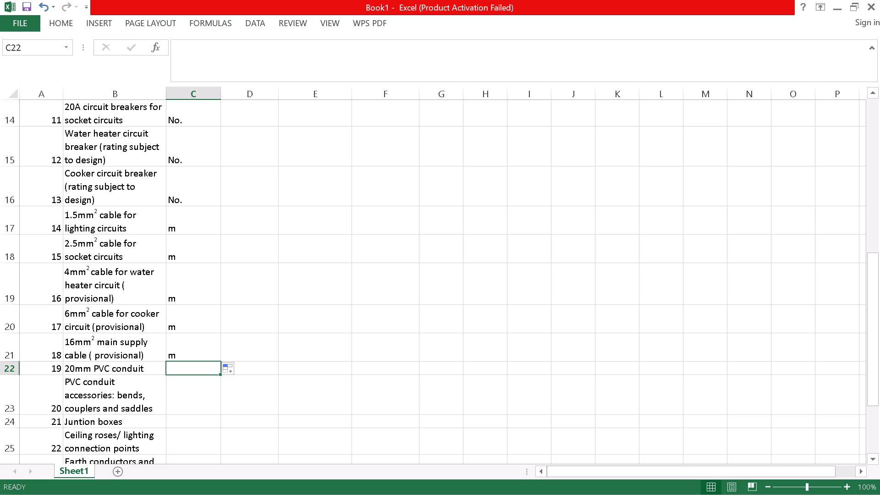
key("l")
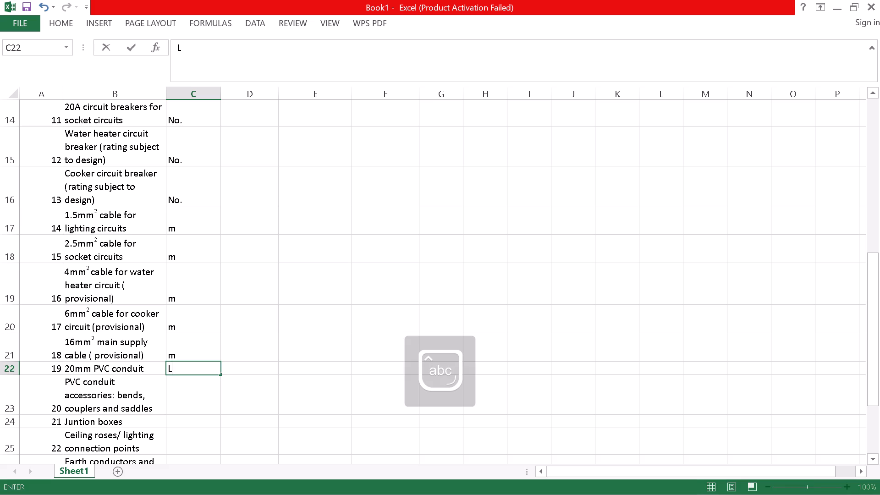
type("en")
type("gth")
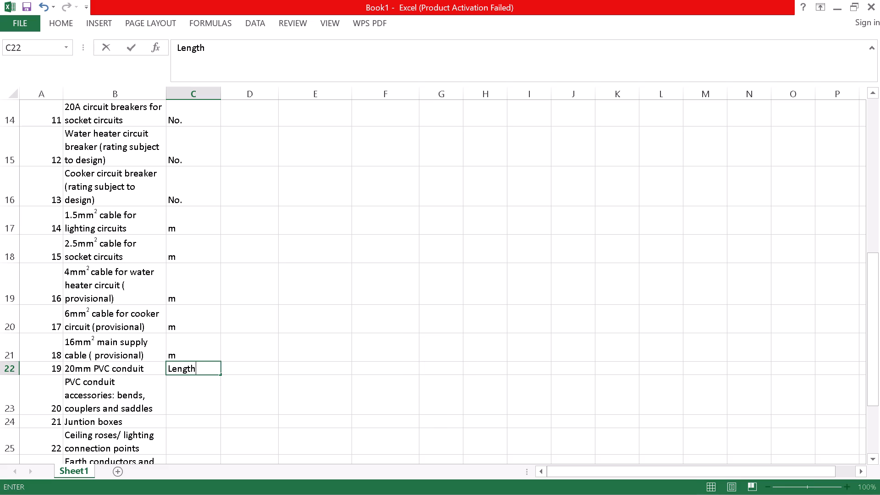
left_click(179, 397)
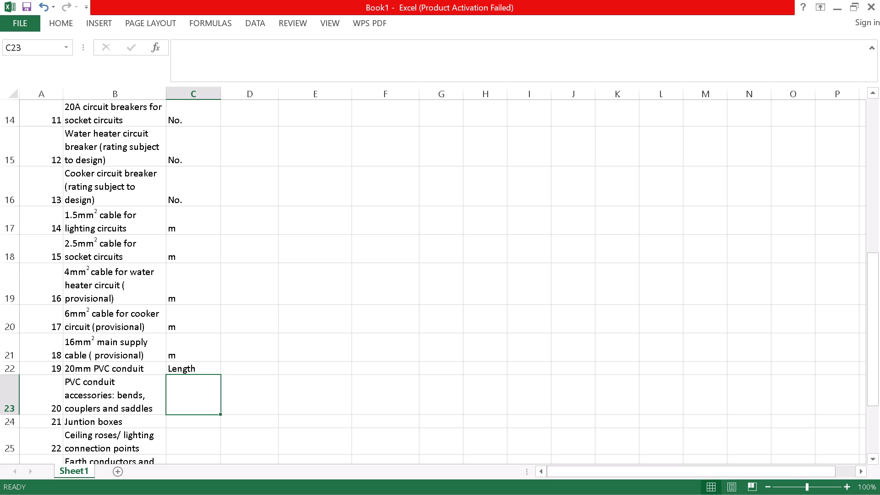
key("l")
type("ot")
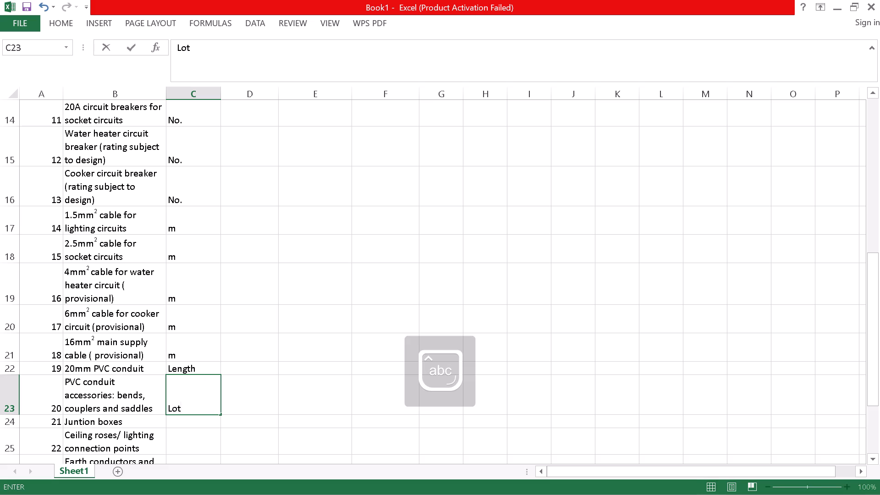
Enter "No." as the unit for item 21 in cell C24.
left_click(184, 423)
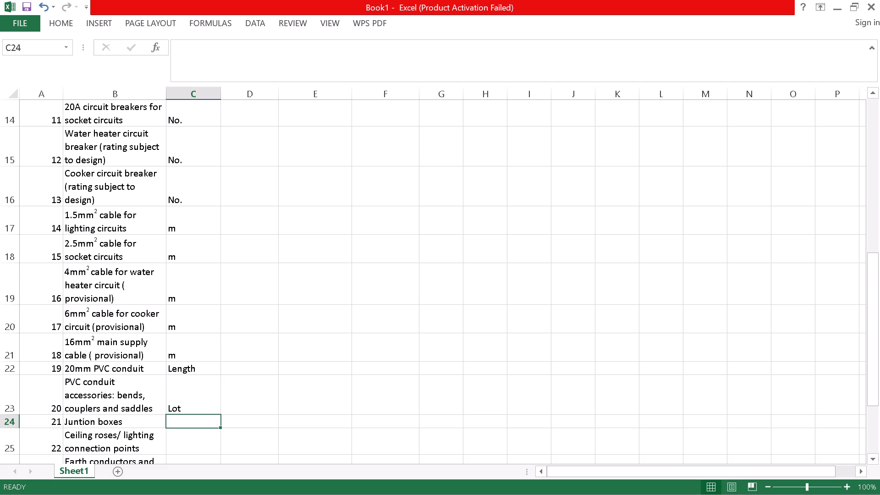
key("n")
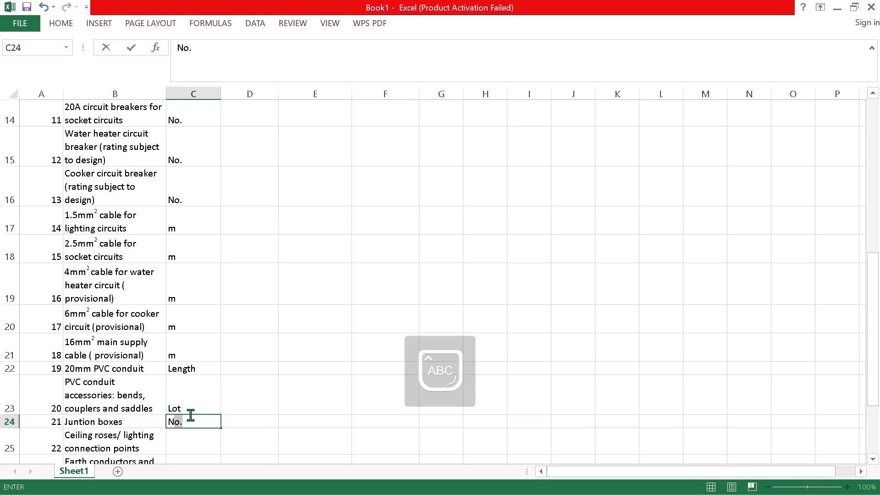
key("Return")
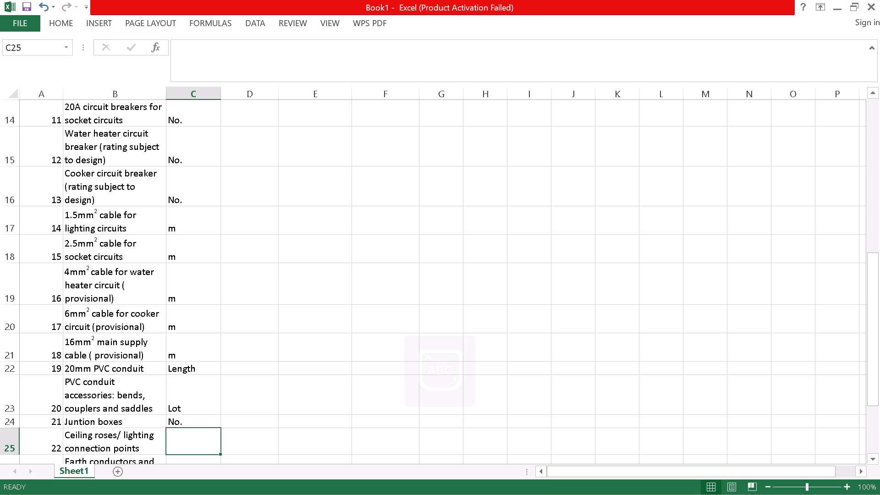
Enter "No." as the unit for the item 22 ceiling roses/lighting connection points in cell C25.
key("n")
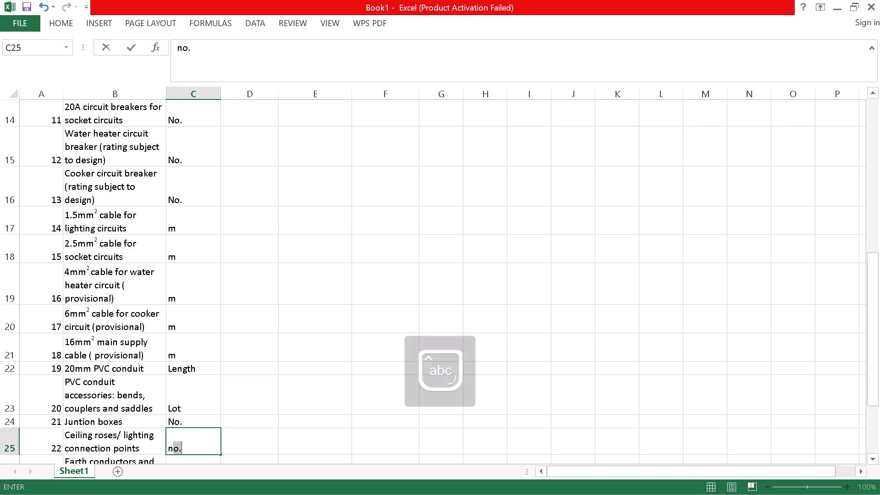
key("BackSpace")
key("BackSpace")
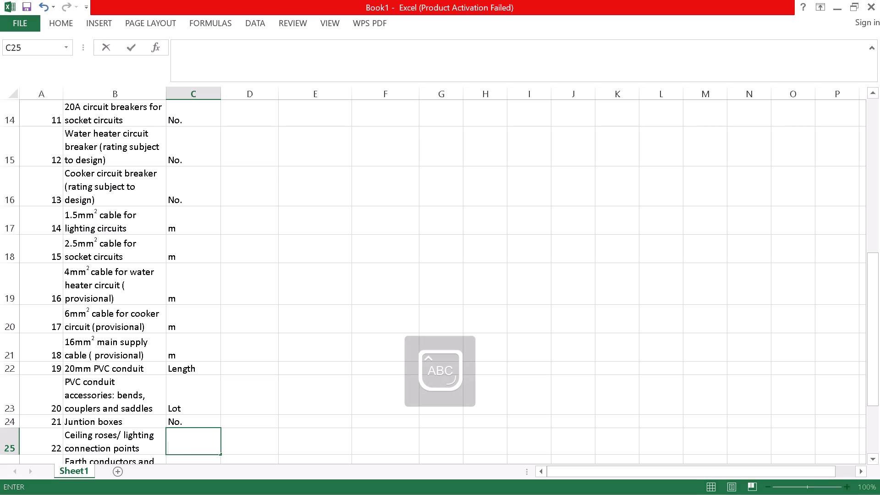
key("n")
key("Return")
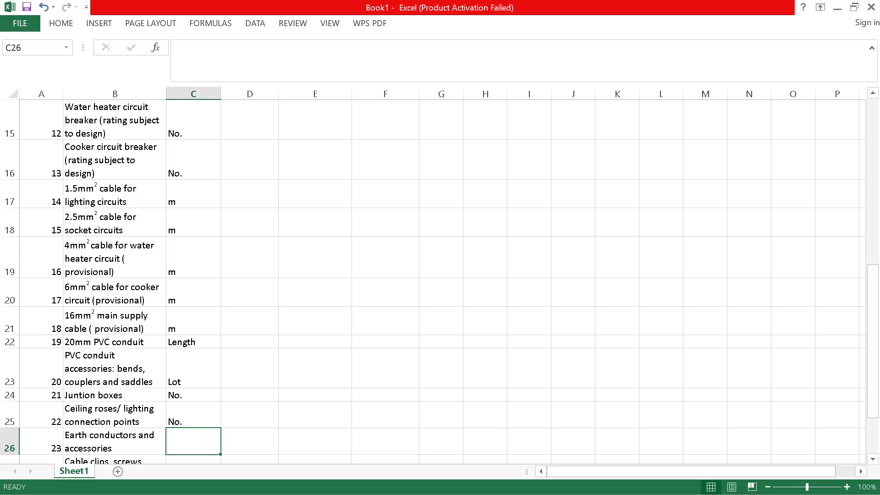
Enter "Lot" as the unit for item 23 in cell C26 and fill it down through item 26 in C29.
key("l")
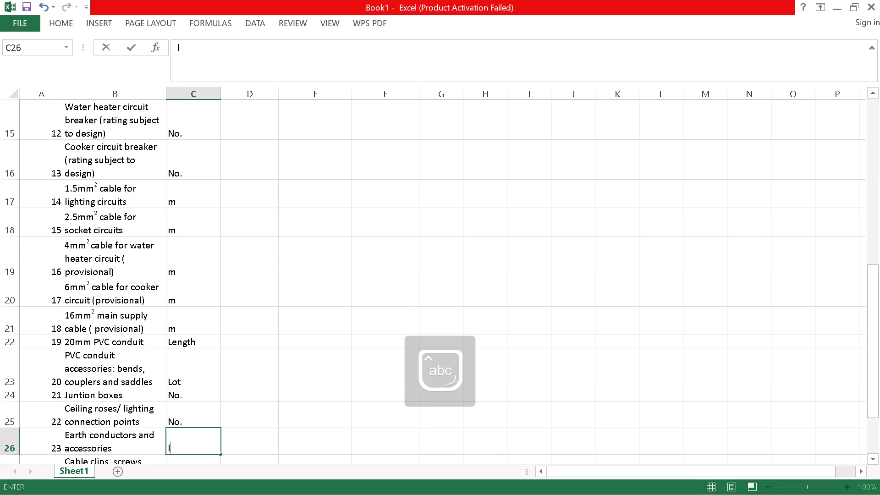
key("BackSpace")
key("l")
key("o")
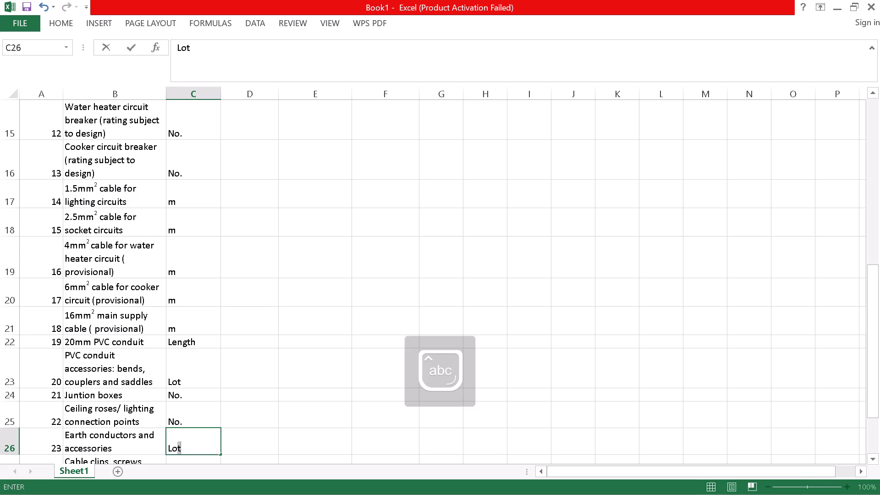
key("Return")
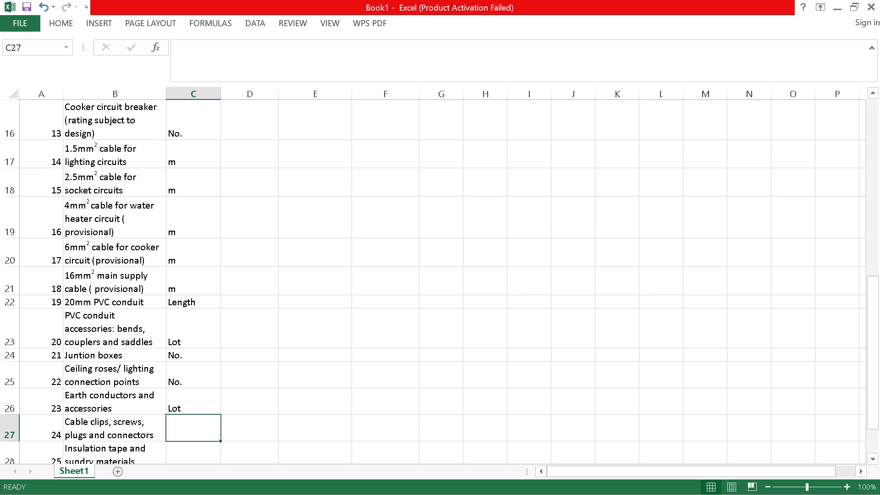
scroll(213, 419, "down", 1)
scroll(198, 357, "up", 1)
left_click(195, 403)
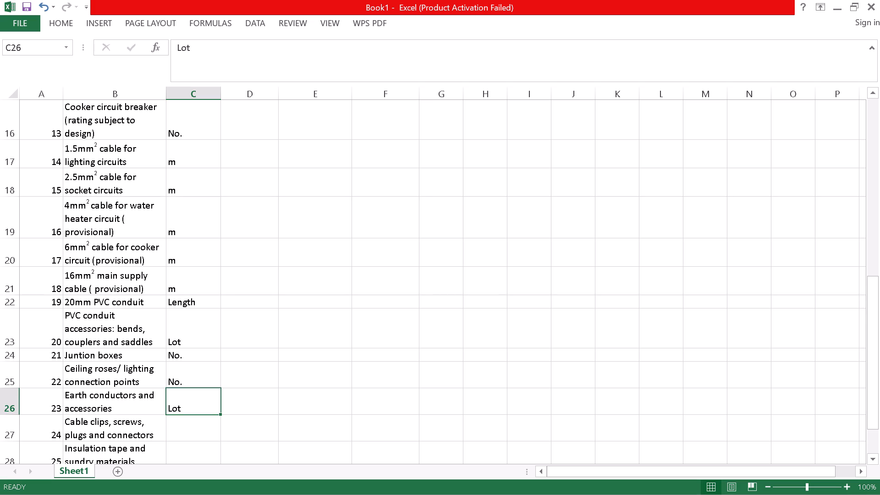
left_click_drag(218, 412, 218, 470)
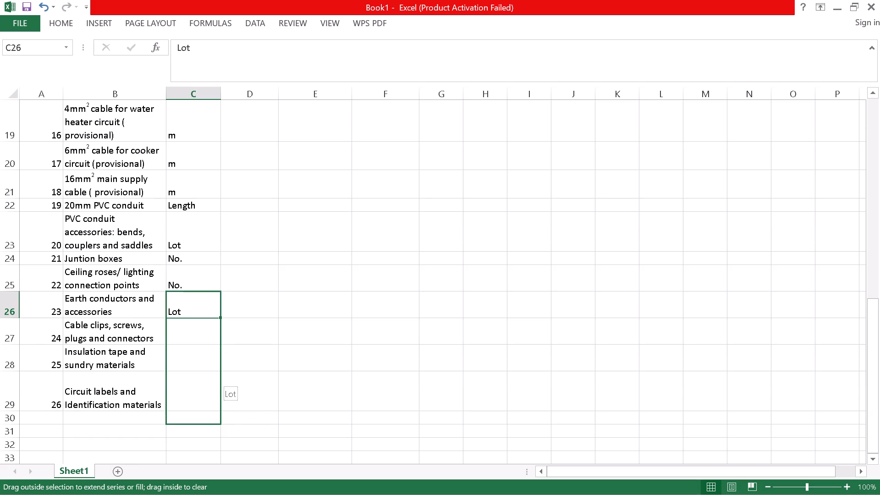
left_click_drag(218, 470, 214, 409)
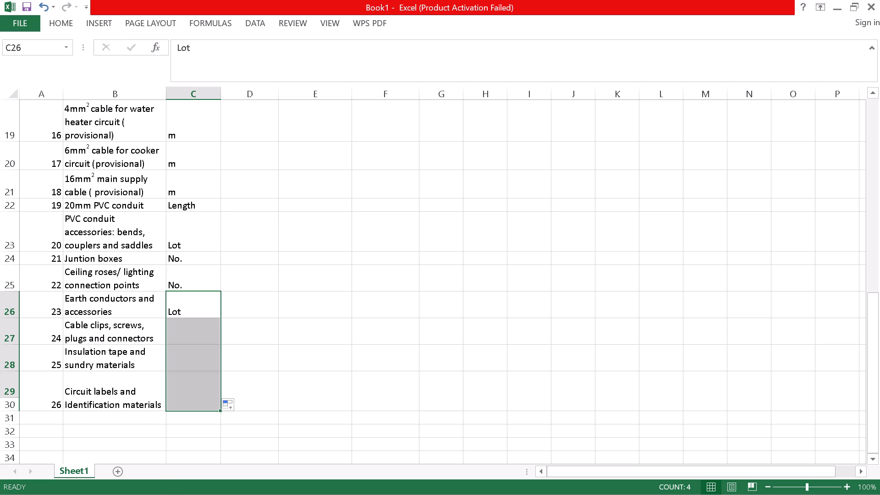
Enter a quantity of 10 for item 1 in cell D4 and fill it down through item 4 in D7.
scroll(254, 214, "up", 3)
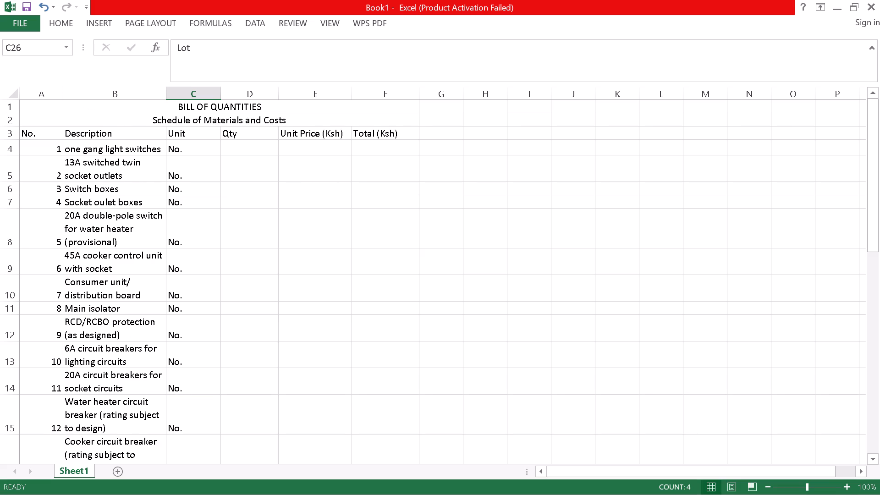
left_click(236, 148)
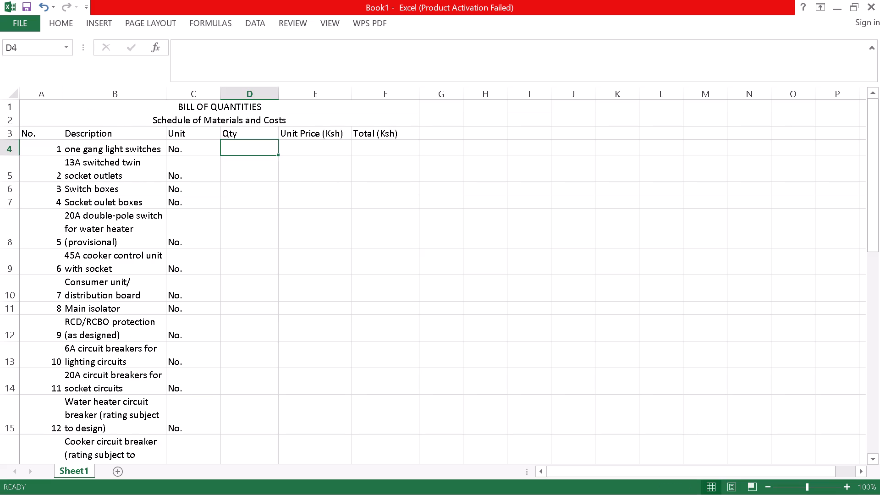
key("1")
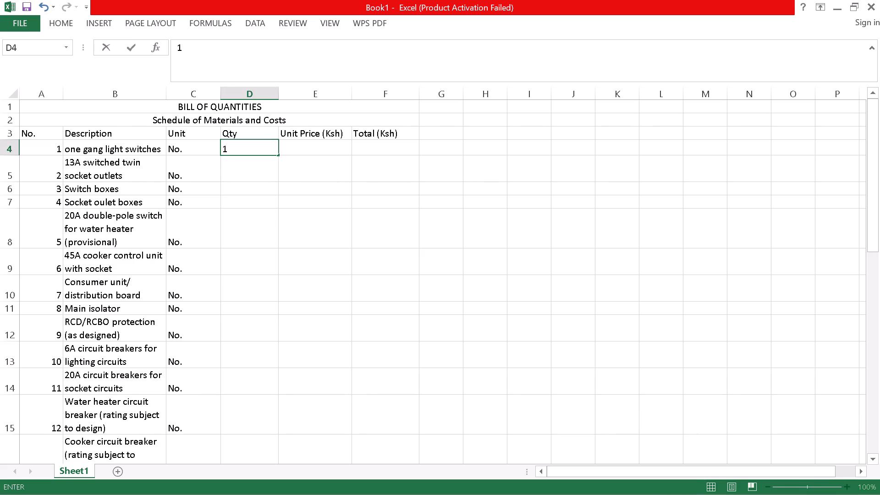
key("0")
key("Return")
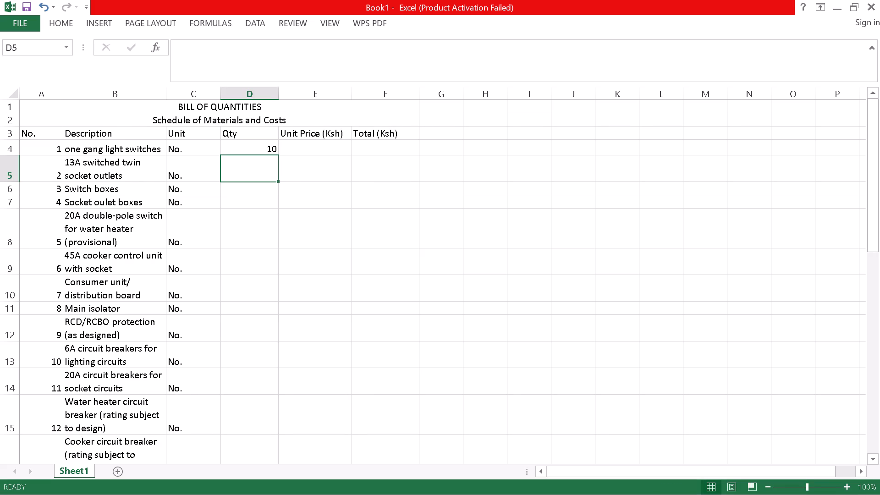
left_click(240, 148)
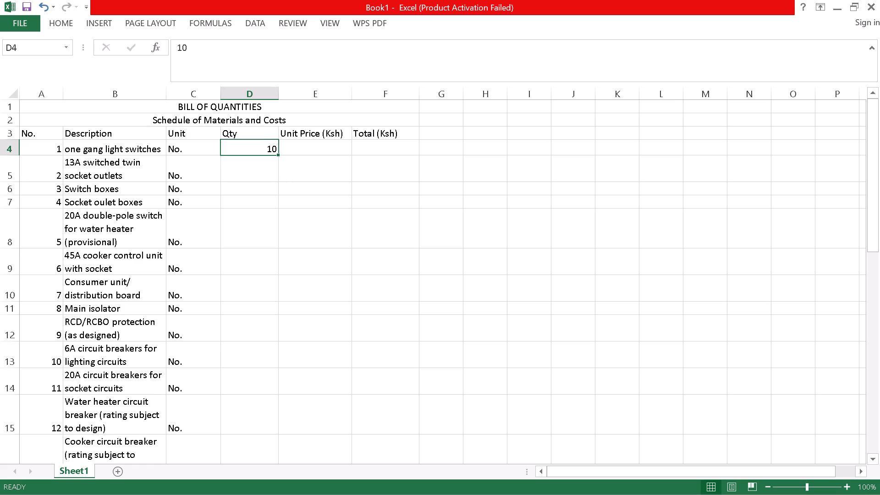
left_click_drag(276, 154, 280, 206)
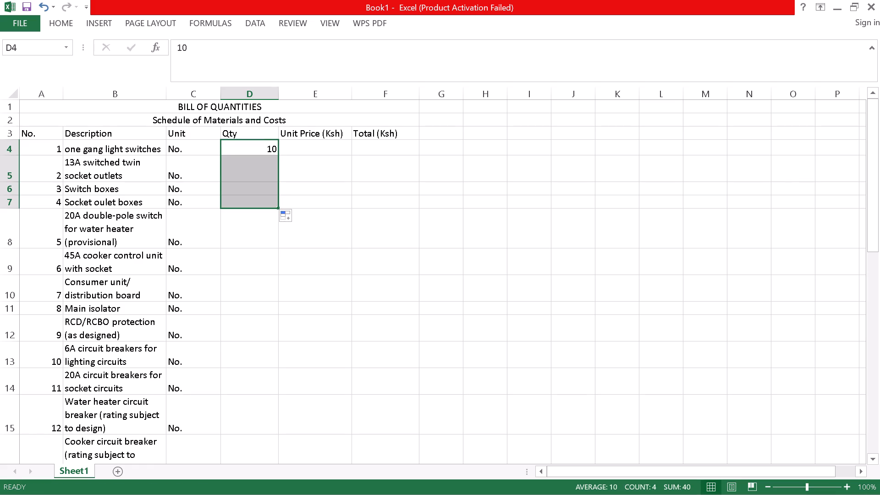
Enter a quantity of 1 for item 5 in cell D8 and fill it down through item 8 in D11.
left_click(242, 225)
key("1")
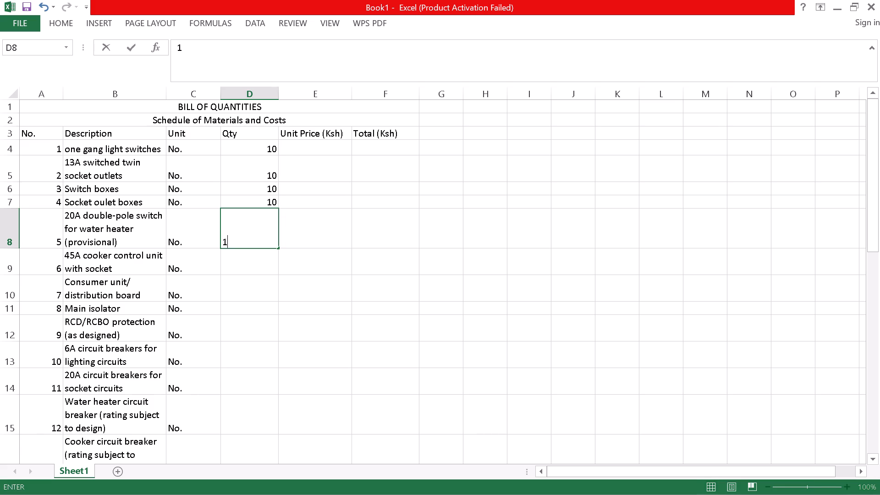
key("Return")
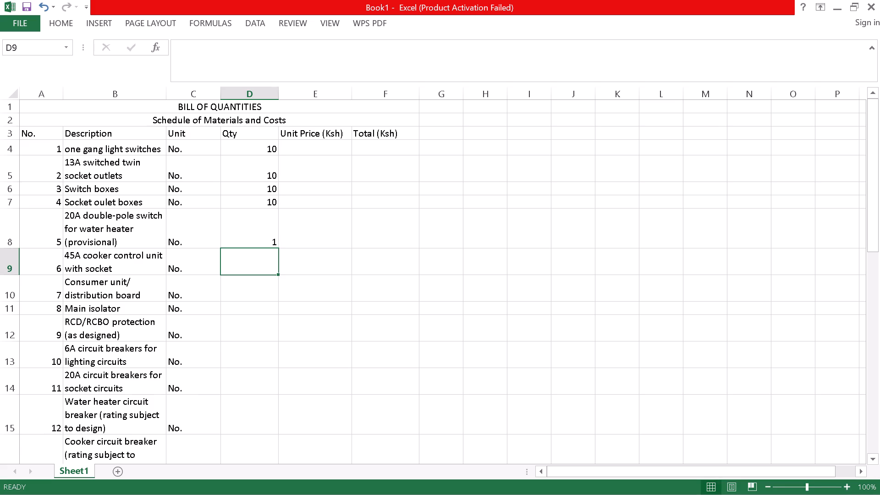
left_click(271, 225)
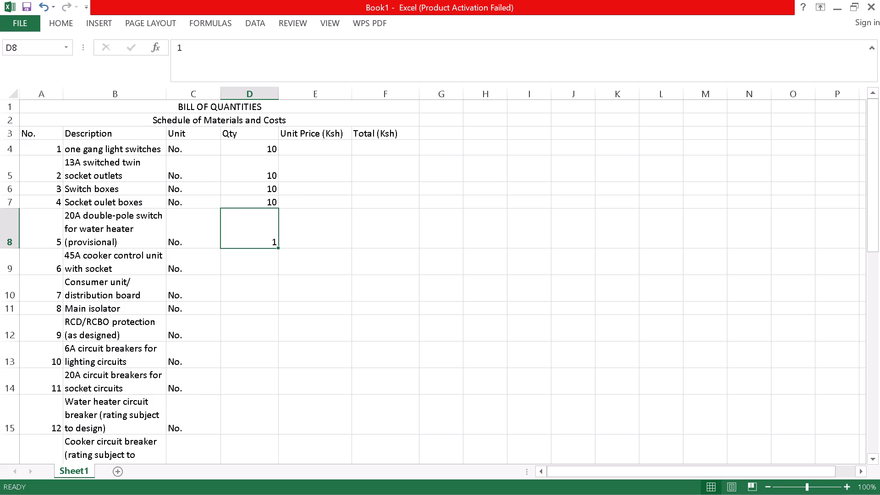
left_click_drag(280, 247, 284, 309)
Enter a quantity of 2 for the RCD/RCBO protection in D12 and for the 6A circuit breakers in D13.
left_click(258, 332)
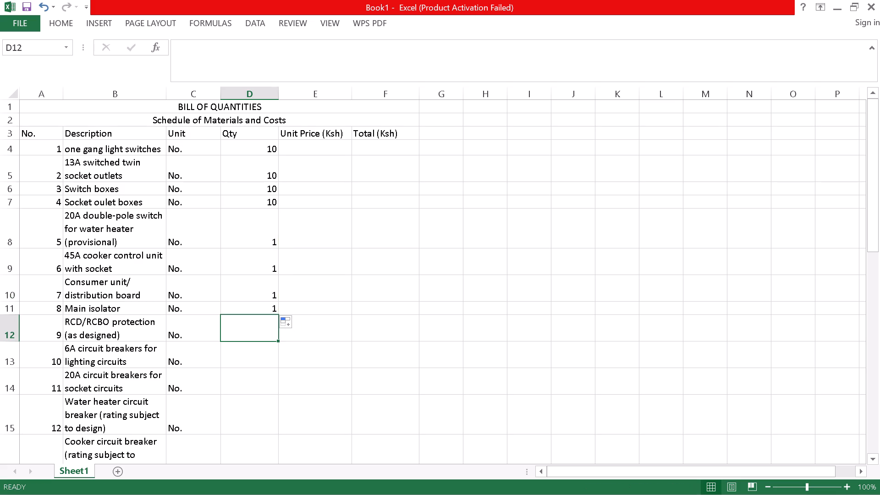
key("2")
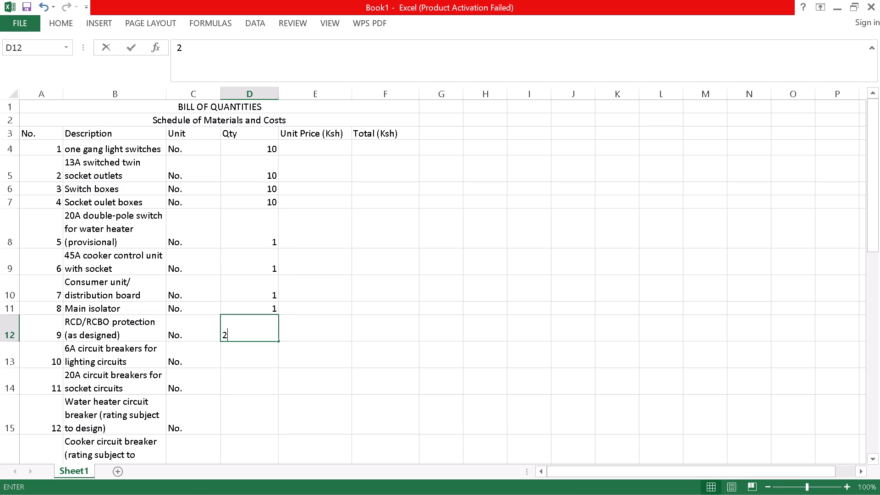
key("Return")
key("2")
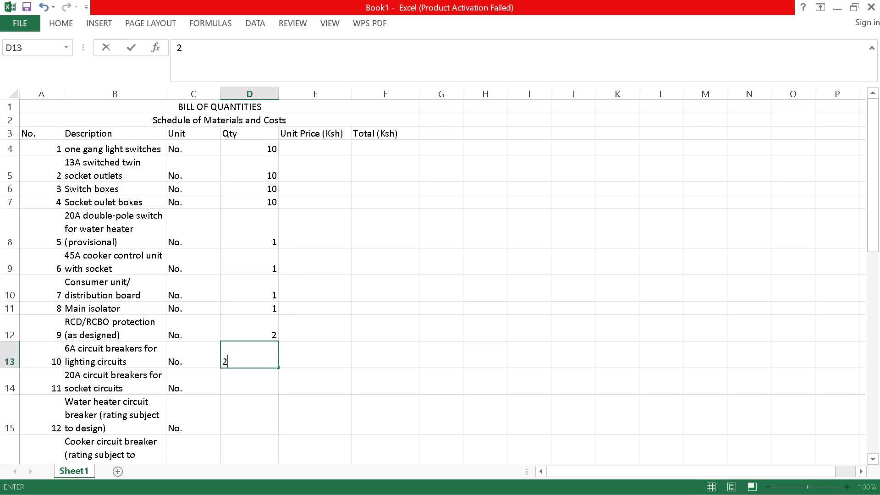
key("Return")
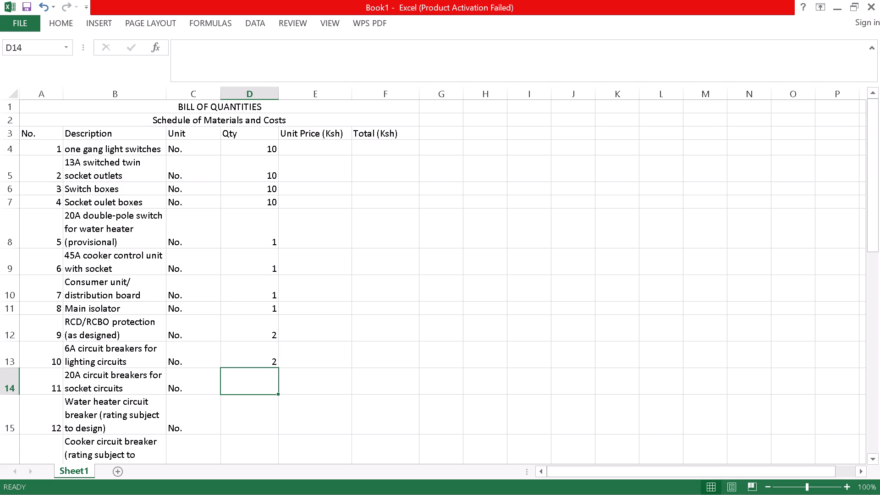
Enter the quantities 100 for item 11 in cell D14 and 150 for item 12 in cell D15.
key("1")
type("00")
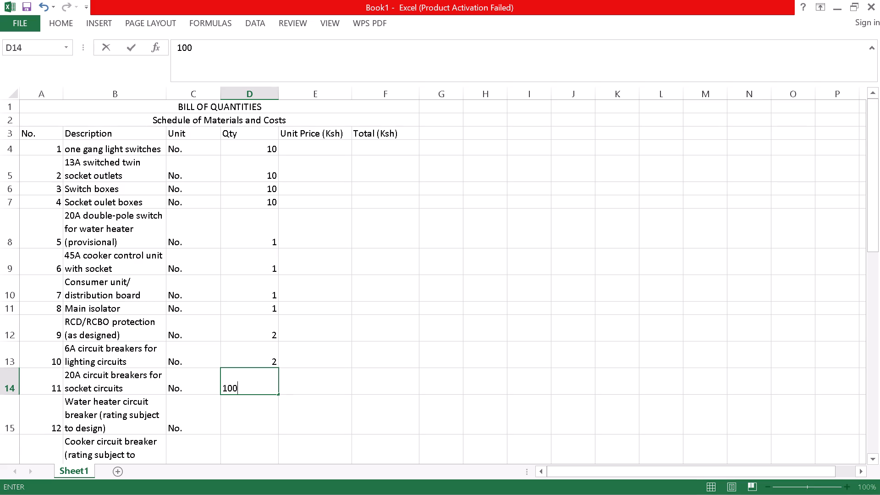
key("Return")
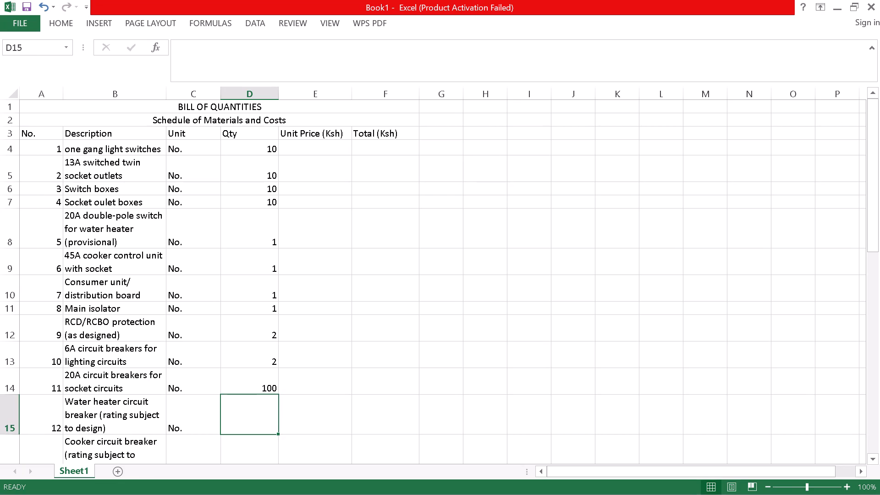
key("1")
key("5")
key("0")
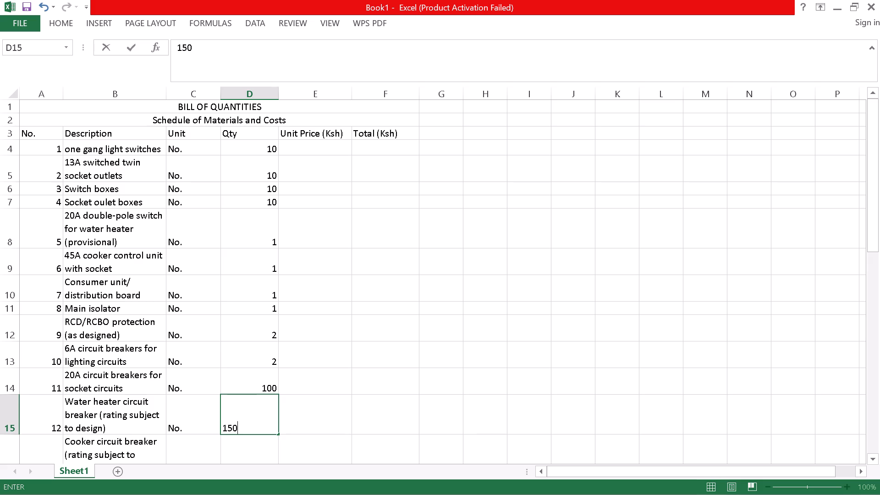
key("Return")
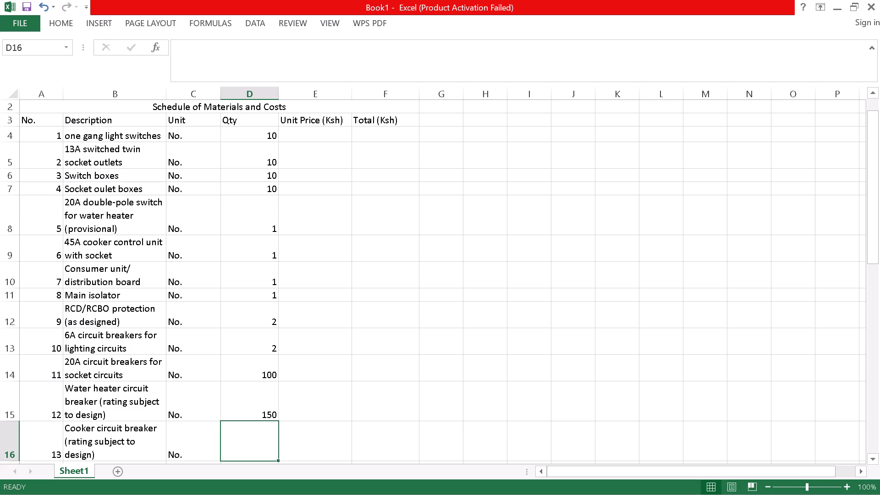
Change the quantities of the 20A circuit breakers in D14 and the water heater circuit breaker in D15 to 1.
scroll(176, 257, "down", 2)
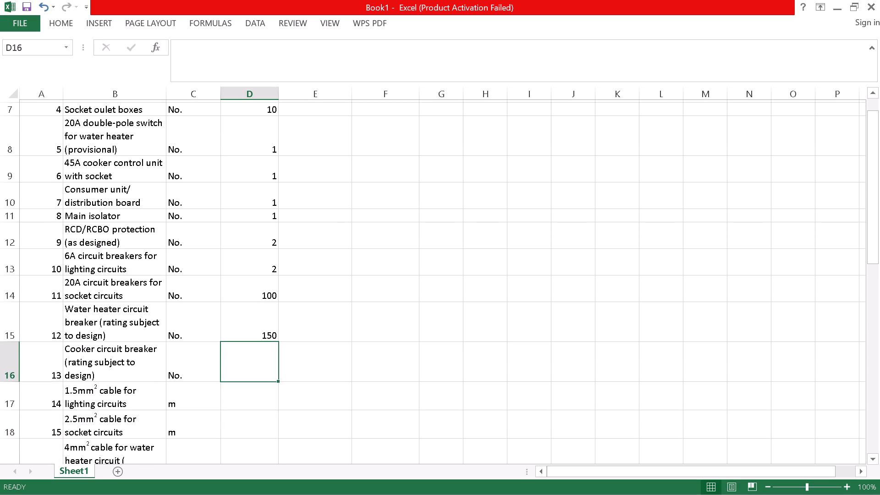
scroll(176, 257, "down", 1)
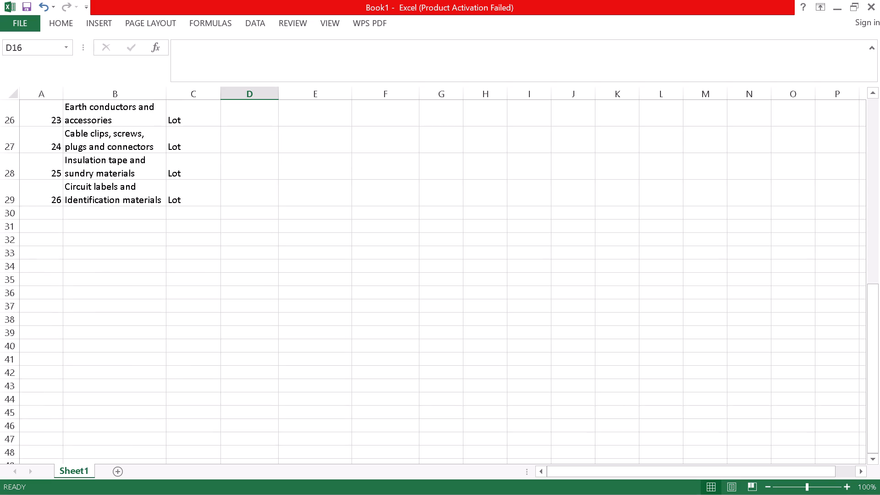
scroll(176, 257, "up", 9)
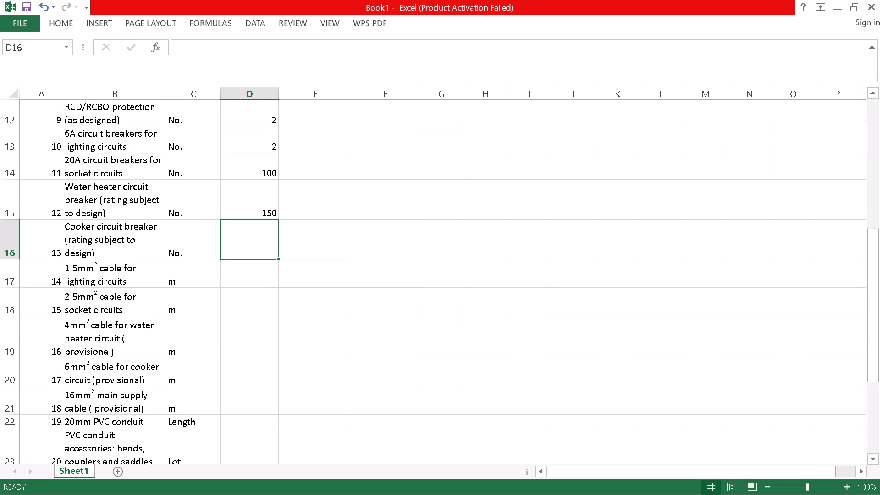
scroll(176, 257, "up", 4)
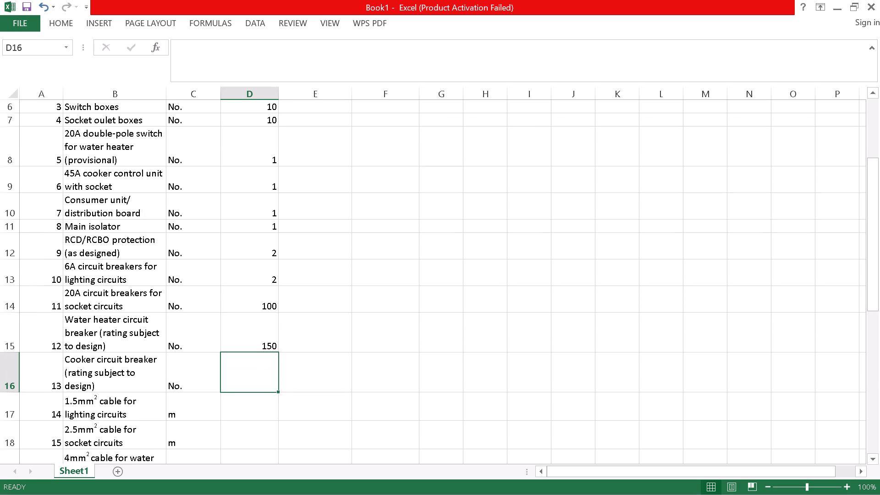
scroll(176, 257, "up", 2)
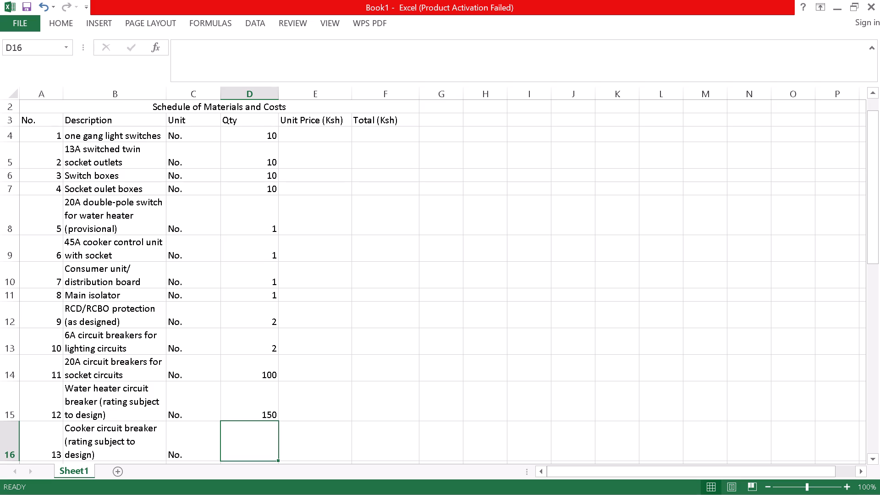
left_click(274, 375)
key("BackSpace")
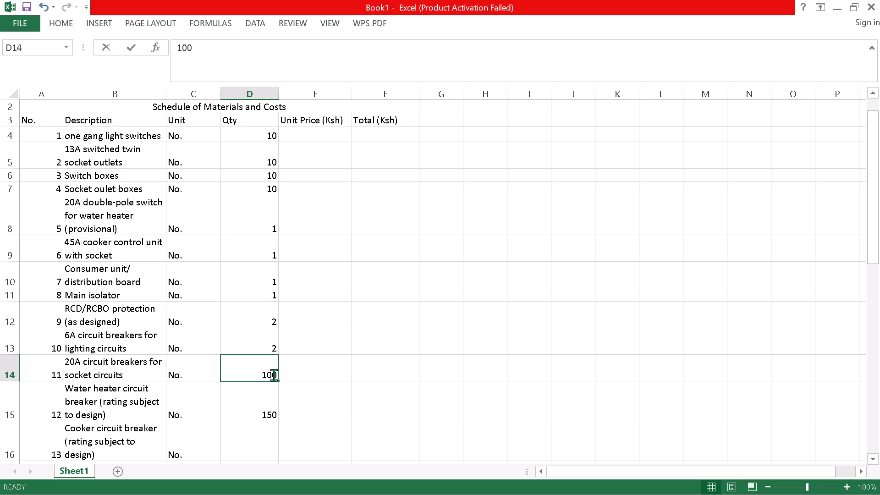
key("1")
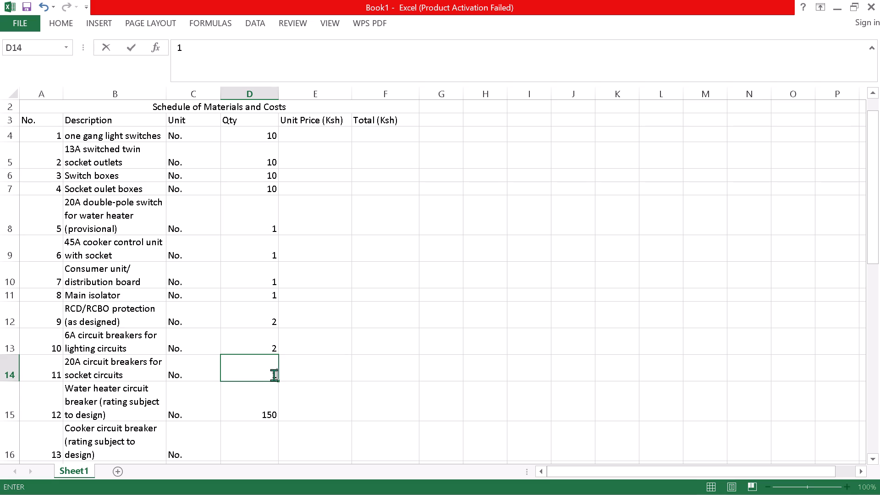
key("Return")
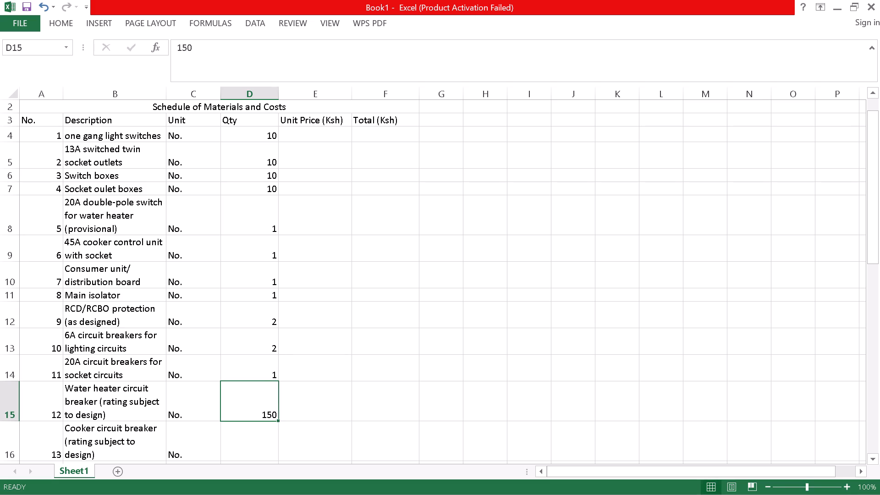
key("1")
key("Return")
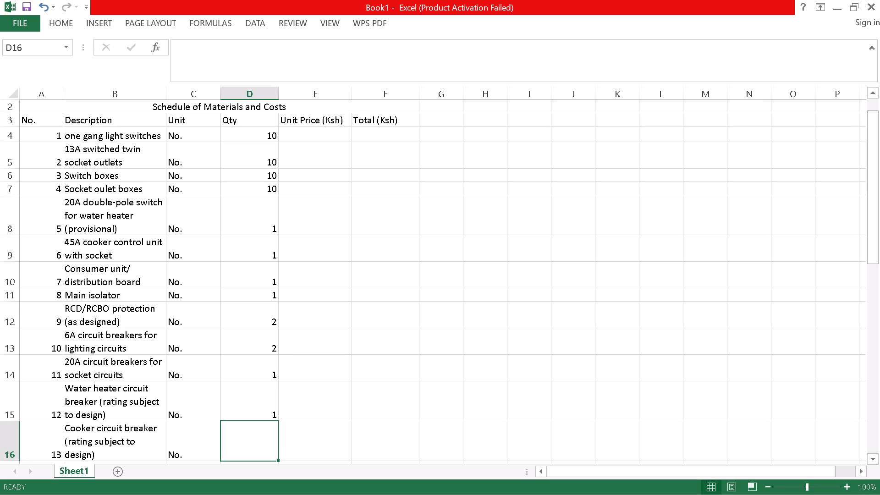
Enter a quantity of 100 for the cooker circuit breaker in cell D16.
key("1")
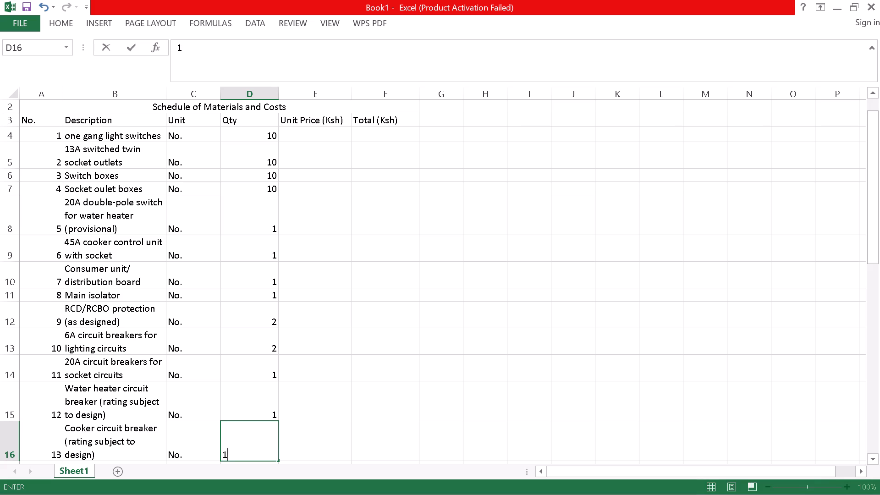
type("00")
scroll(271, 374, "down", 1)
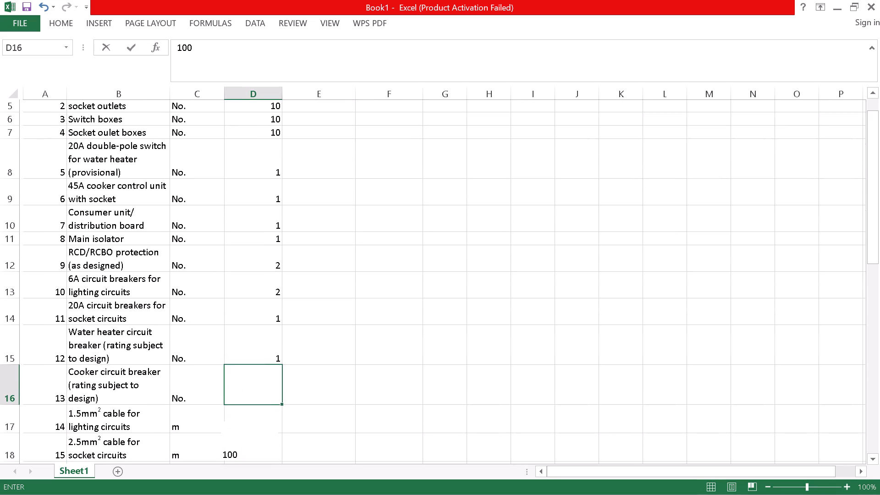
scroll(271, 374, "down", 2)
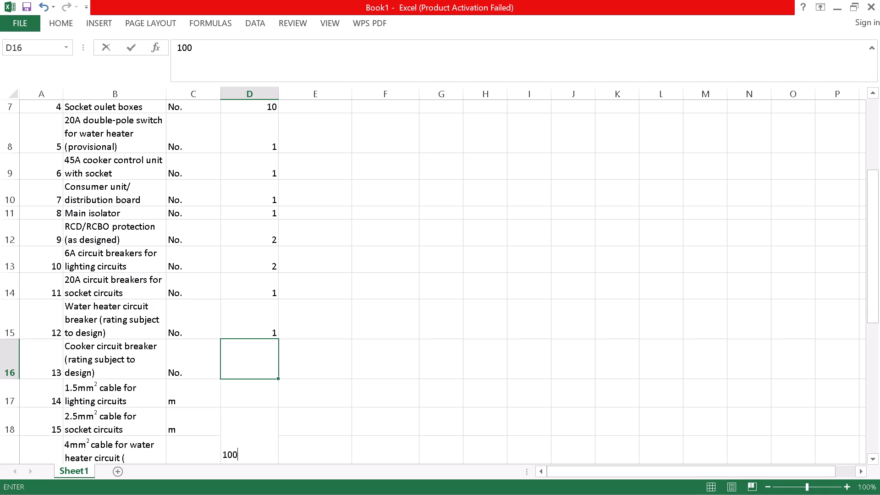
Set the quantity to 1 for the RCD/RCBO protection in D12 and to 2 for the 20A circuit breakers in D14.
left_click(263, 233)
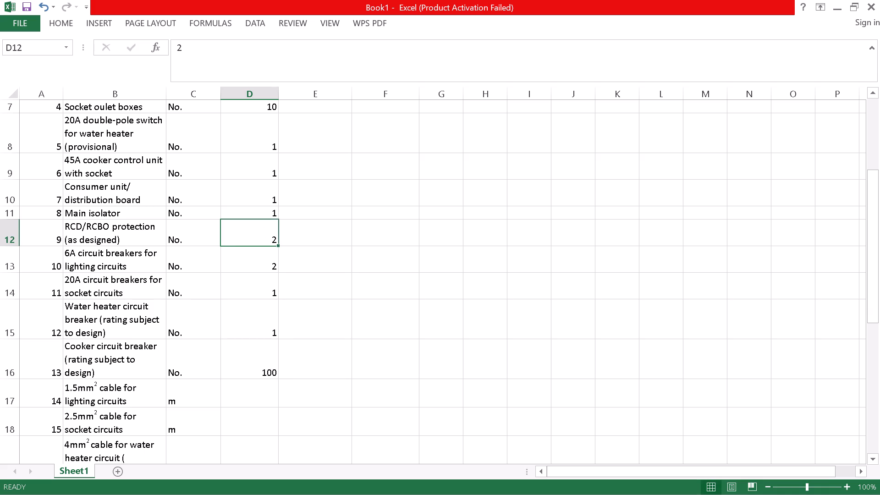
key("1")
key("Return")
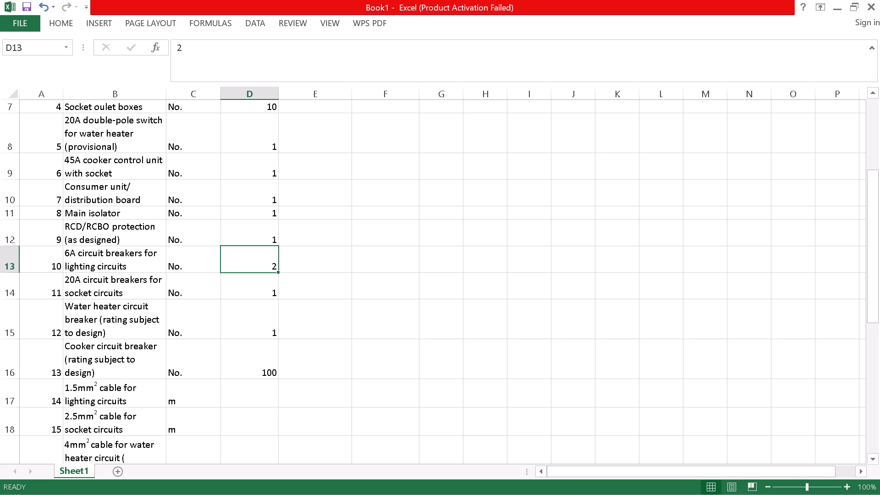
key("Return")
key("2")
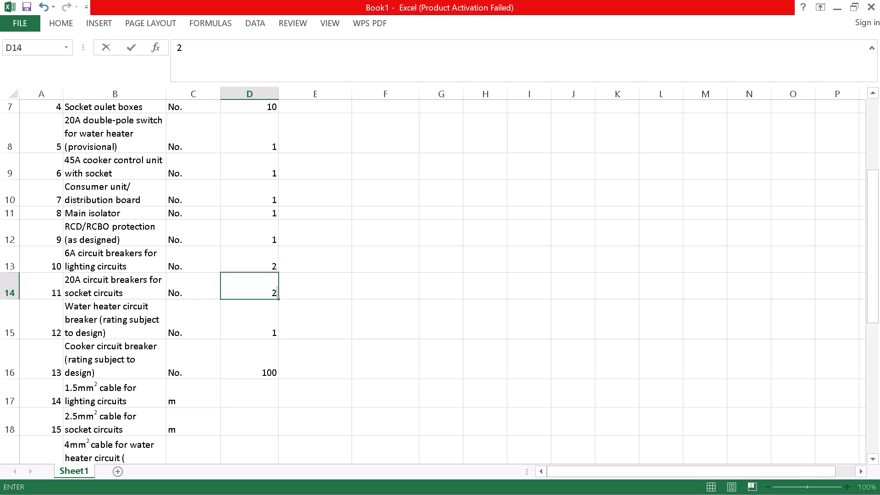
key("Return")
Set the quantity of the cooker circuit breaker in cell D16 to 1.
key("Return")
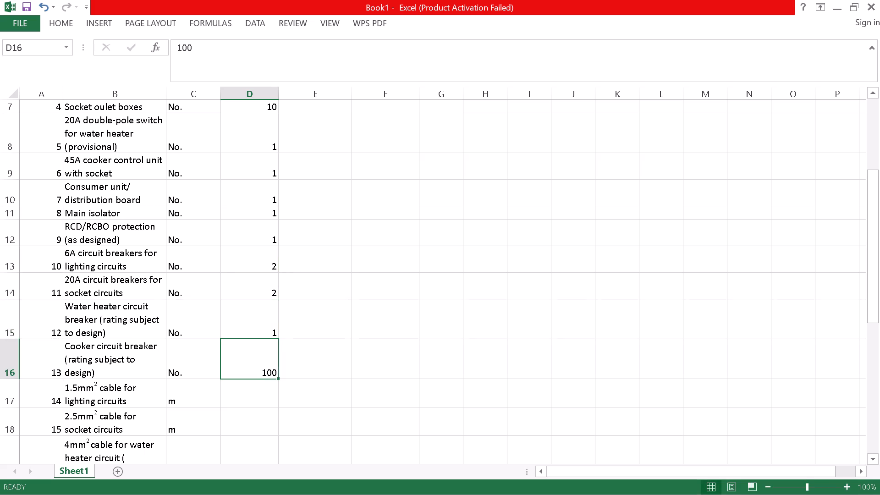
key("1")
key("Return")
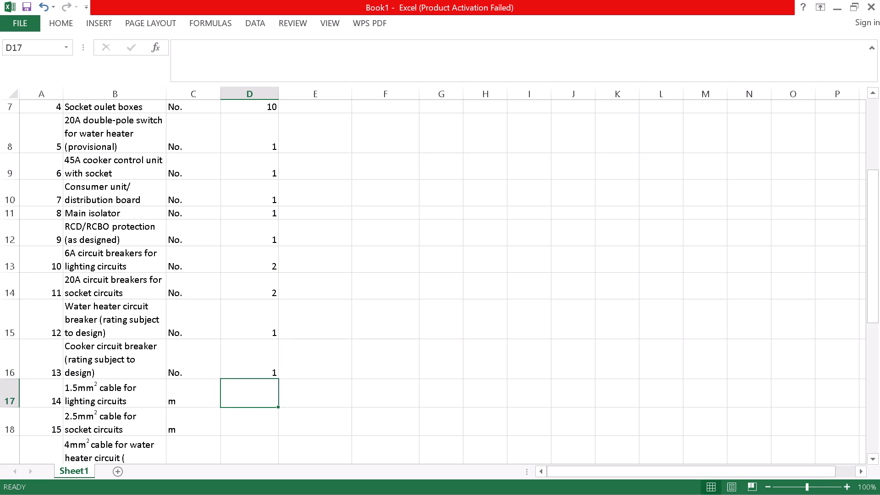
Enter the quantities 100 for the 1.5mm² lighting cable in D17 and 150 for the 2.5mm² socket cable in D18.
key("1")
type("00")
key("Return")
key("1")
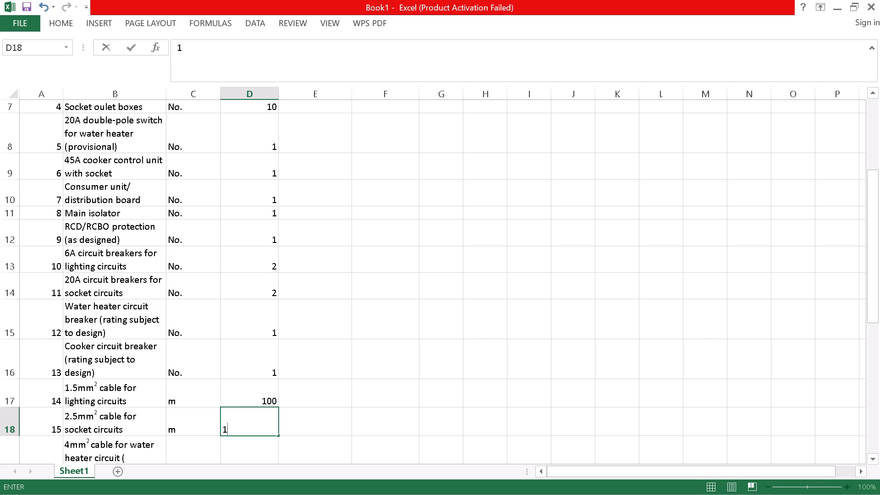
type("50")
key("Return")
Enter a quantity of 20 for both the 4mm² water heater cable in D19 and the 6mm² cooker cable in D20.
scroll(280, 281, "down", 2)
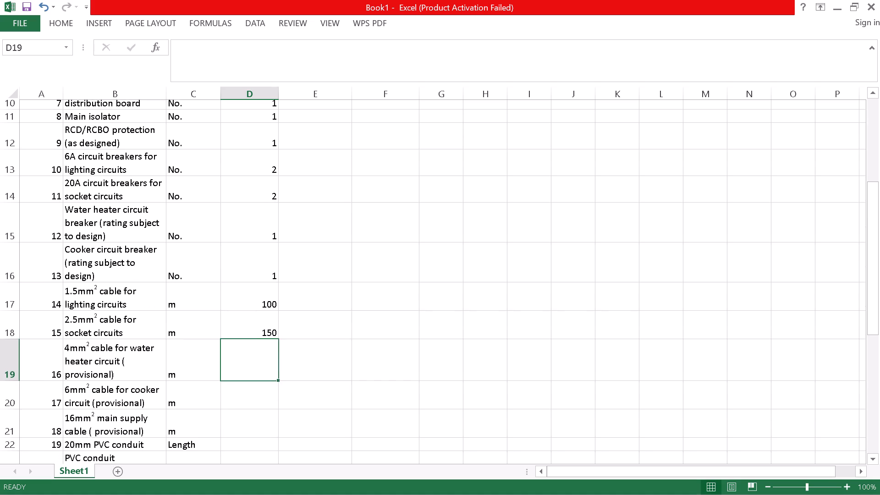
scroll(280, 281, "down", 1)
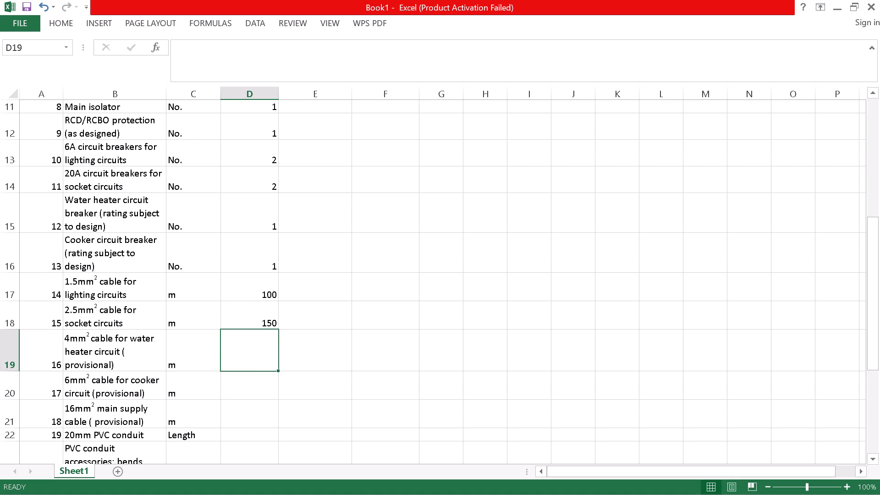
key("2")
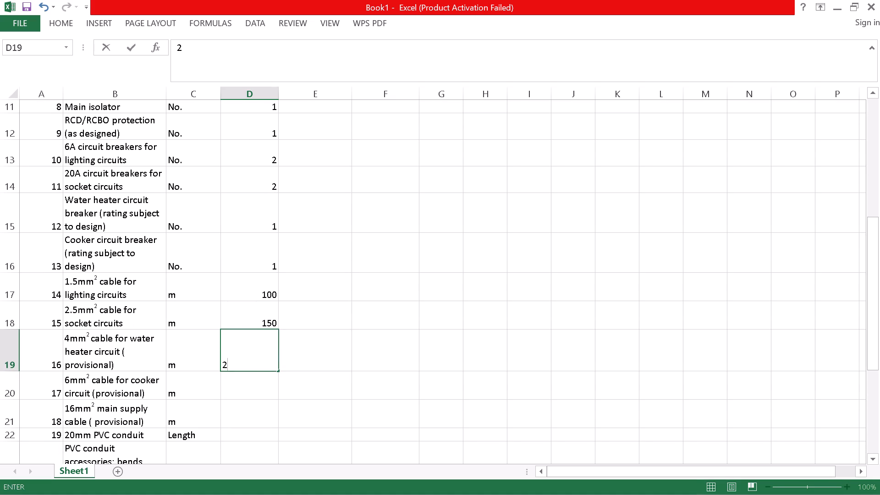
key("0")
key("Return")
type("20")
key("Return")
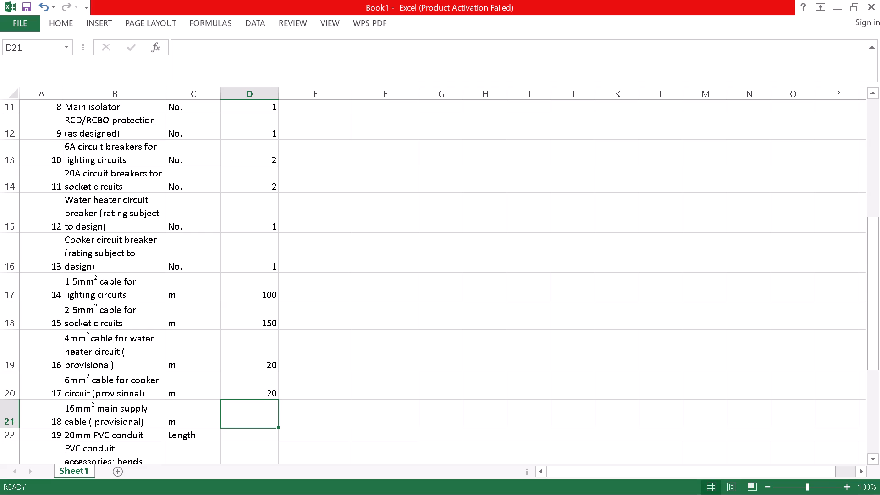
Enter the quantities 10 for the 16mm² main supply cable in D21 and 40 for the 20mm PVC conduit in D22.
type("10")
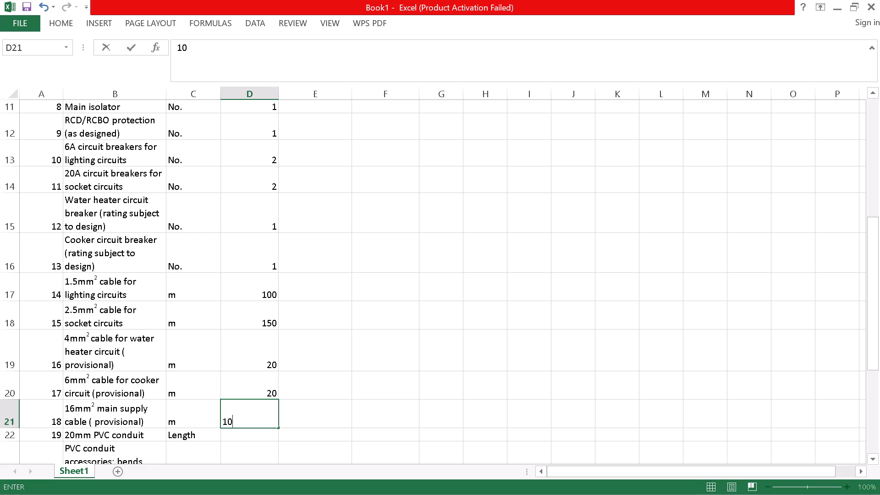
key("Return")
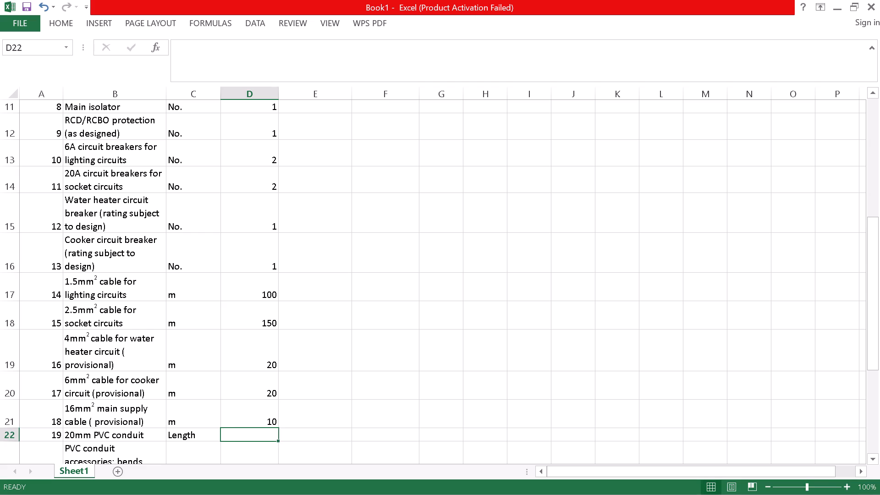
key("4")
key("0")
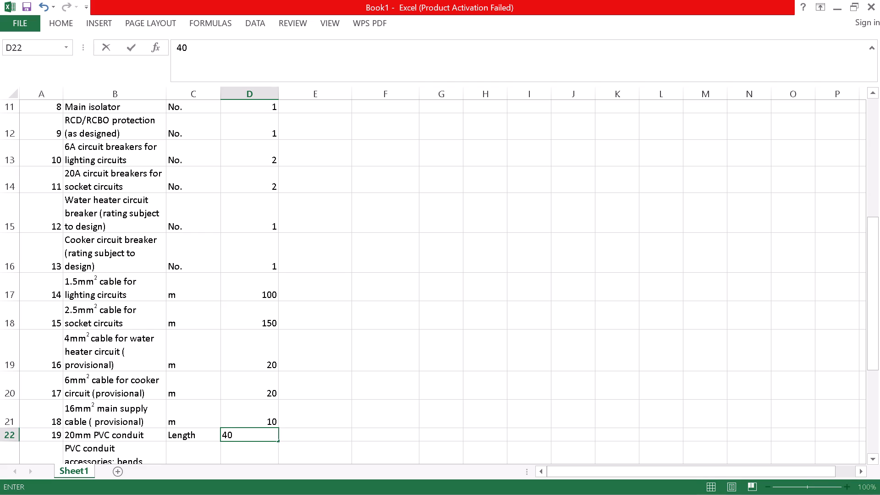
key("Return")
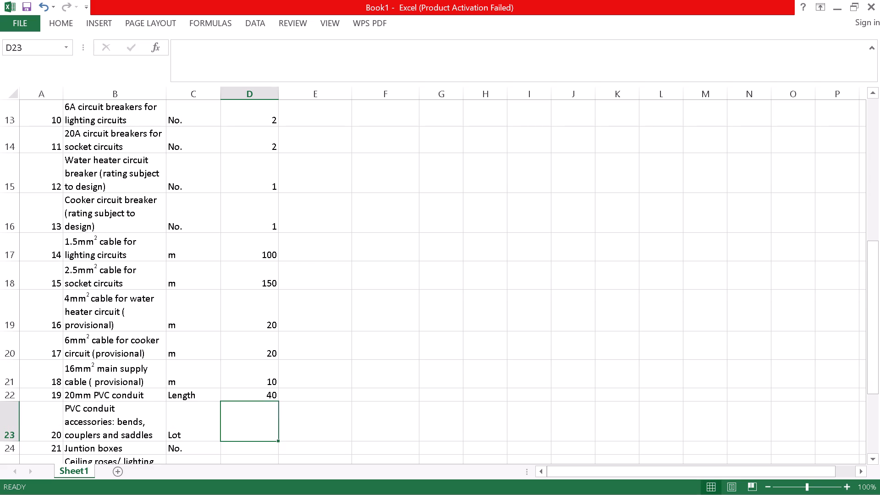
Enter quantities in D23 to D25: 1 for the PVC conduit accessories and 10 each for the junction boxes and ceiling roses.
key("1")
key("Return")
key("1")
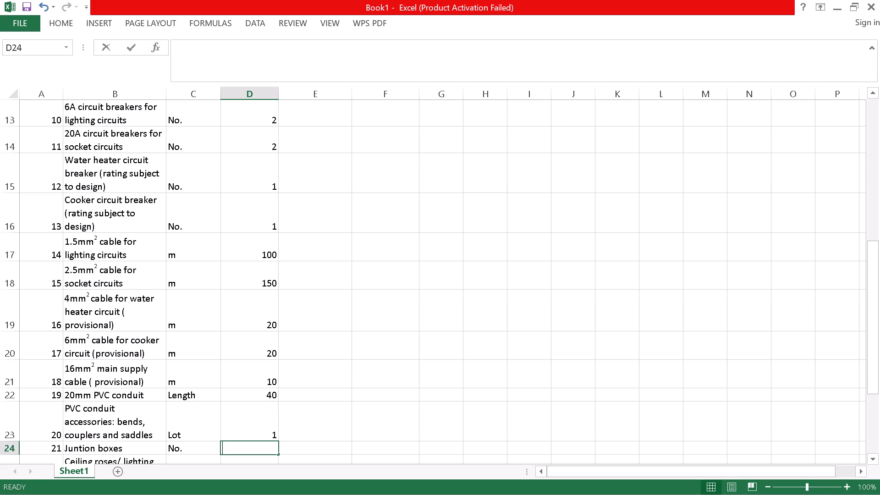
key("0")
key("Return")
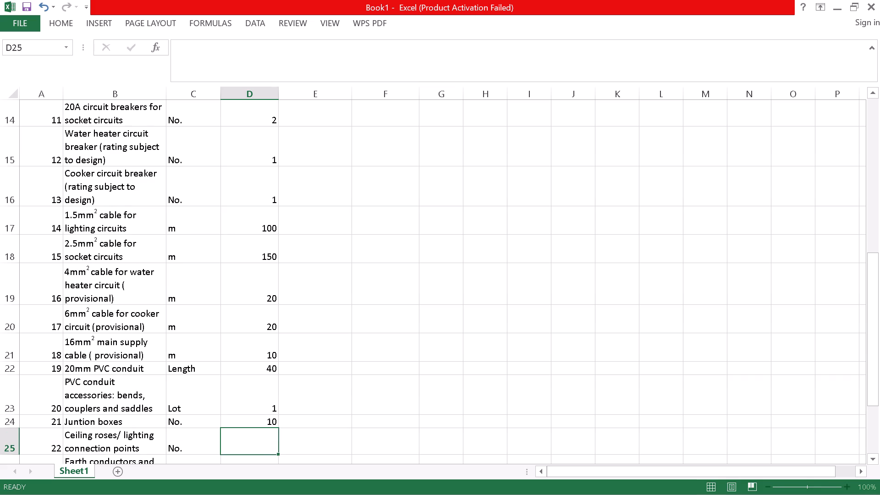
key("1")
key("0")
key("Return")
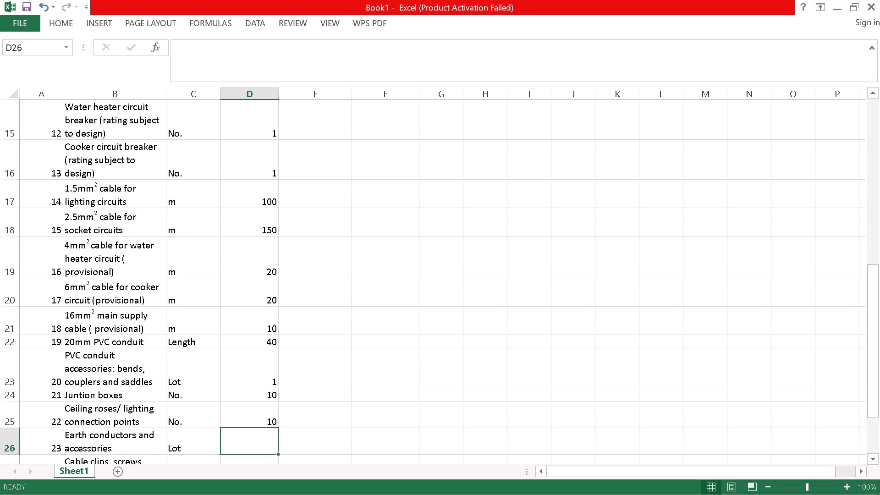
Enter a quantity of 1 for the earth conductors in D26 and fill it down through D29.
key("1")
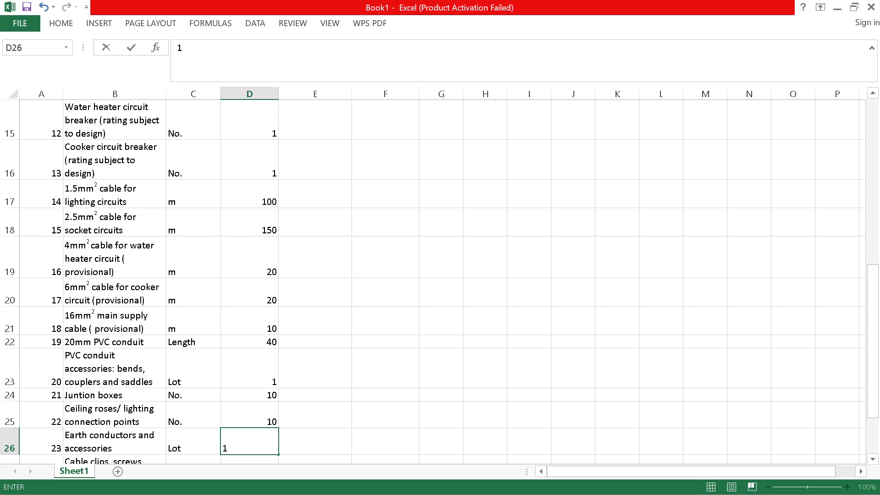
key("Return")
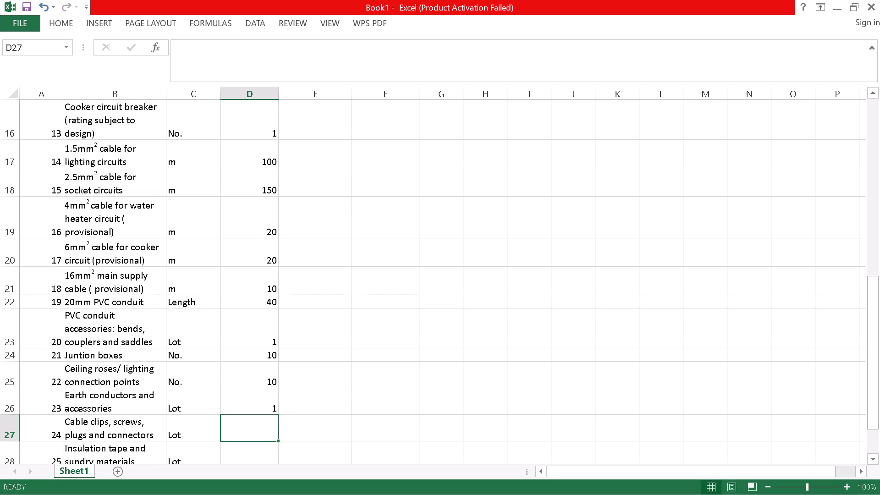
left_click(264, 401)
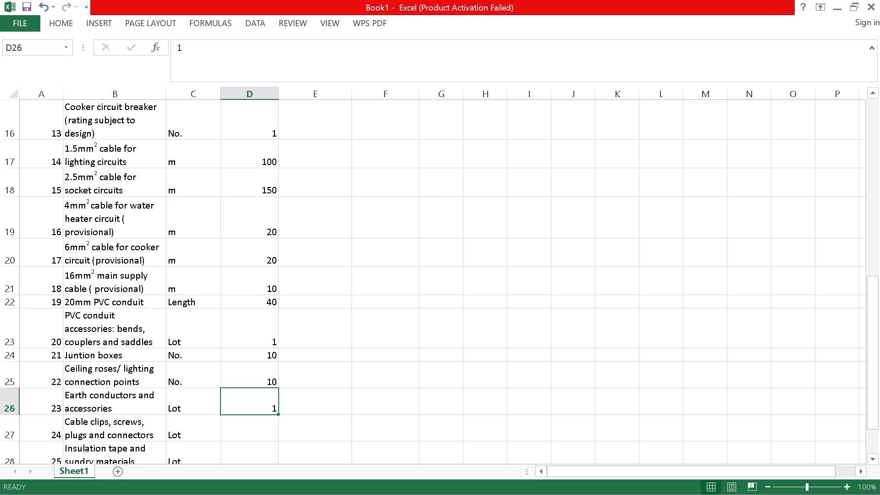
left_click_drag(278, 413, 281, 446)
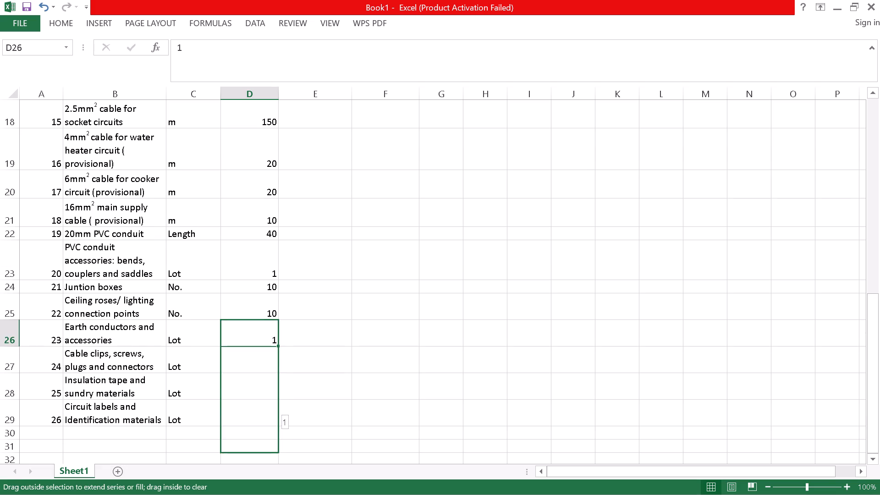
left_click_drag(281, 446, 275, 426)
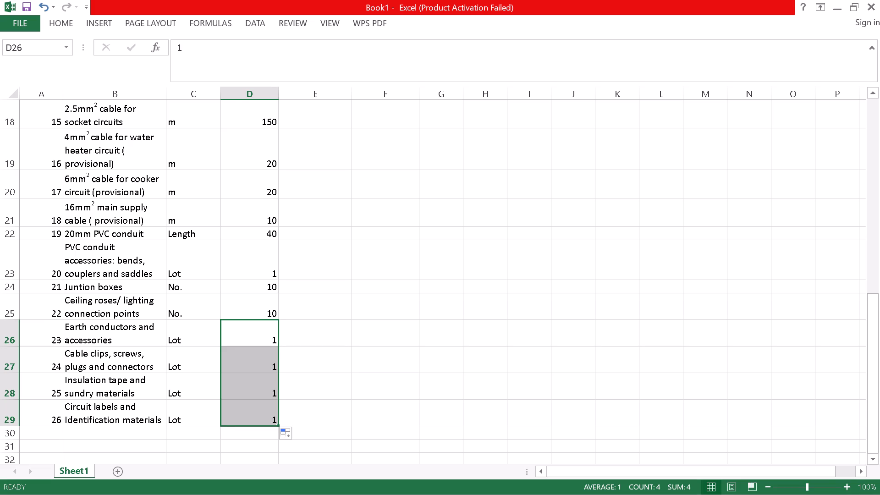
Enter the unit prices 150 for the one gang light switches in E4 and 450 for the 13A twin socket outlets in E5.
scroll(334, 283, "up", 1)
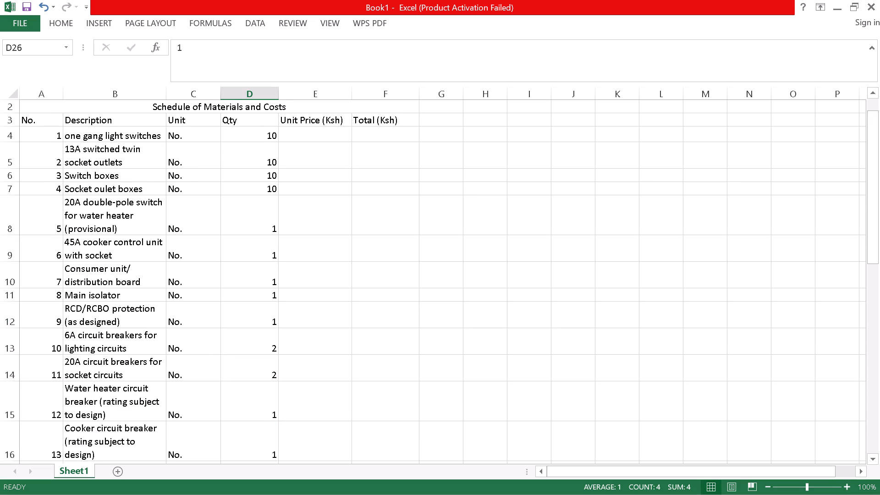
scroll(333, 269, "up", 1)
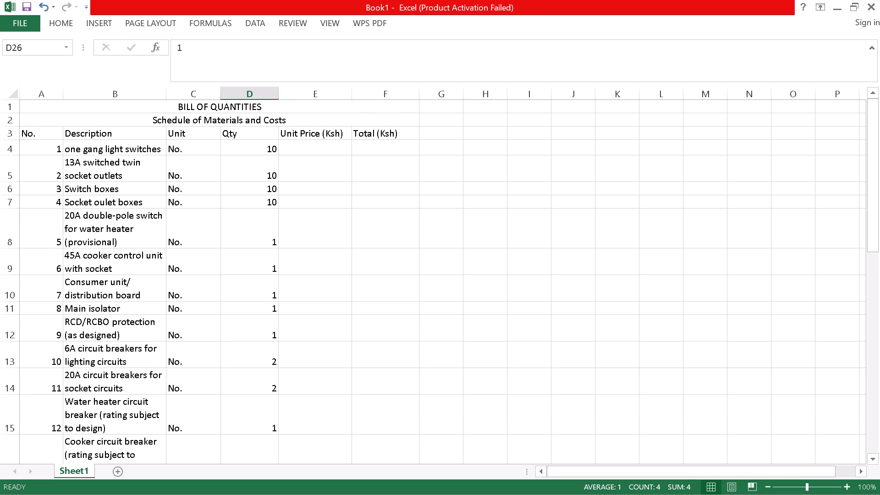
left_click(298, 152)
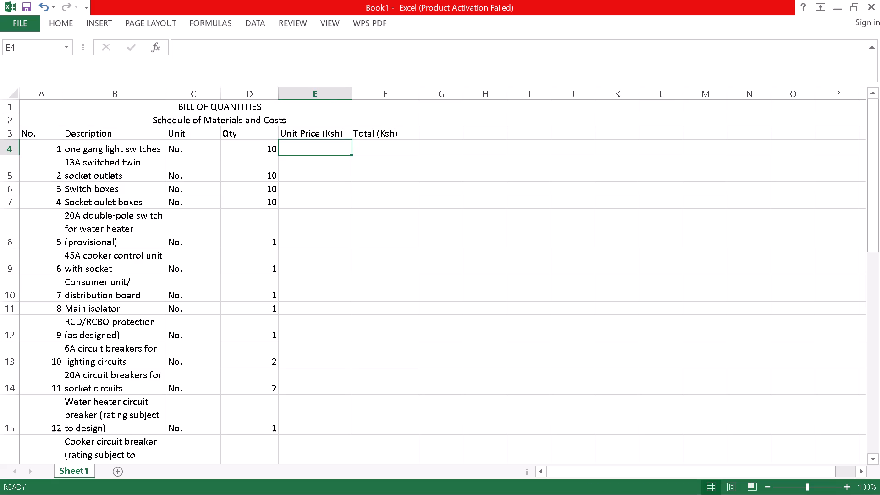
key("1")
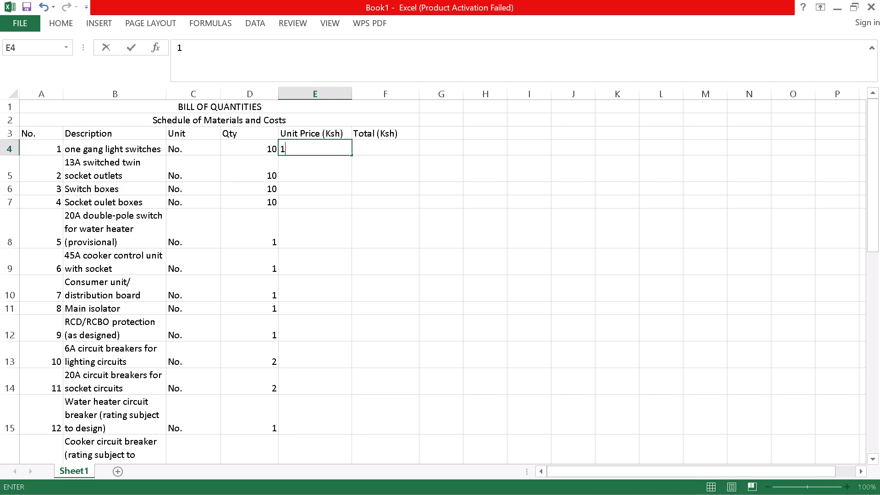
key("5")
key("0")
key("Return")
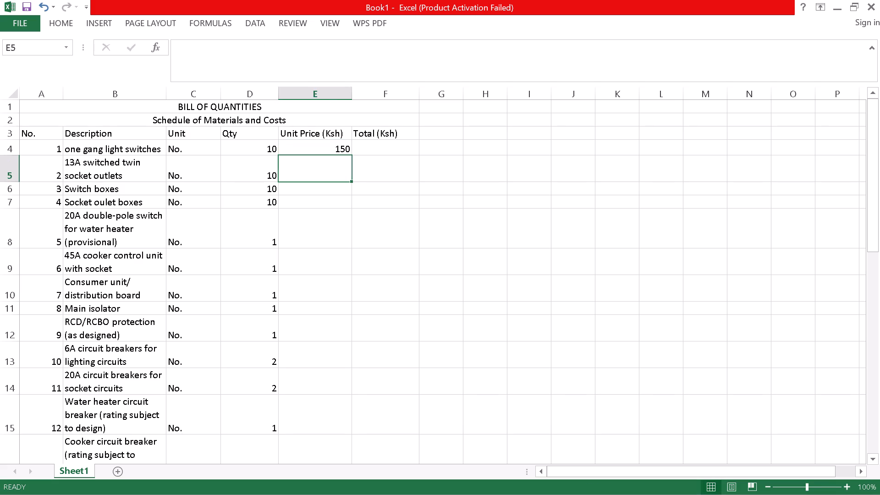
type("45")
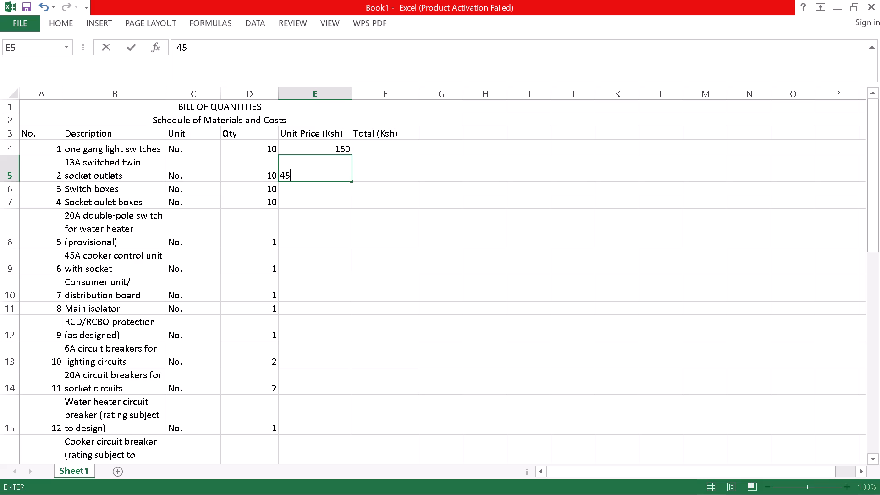
key("0")
key("Return")
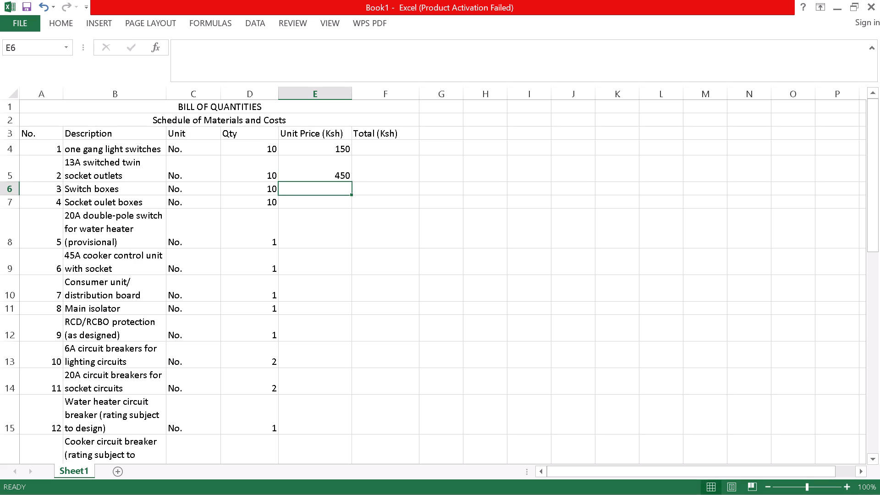
Enter the unit prices 80 for the switch boxes in E6 and 100 for the socket outlet boxes in E7.
key("8")
key("0")
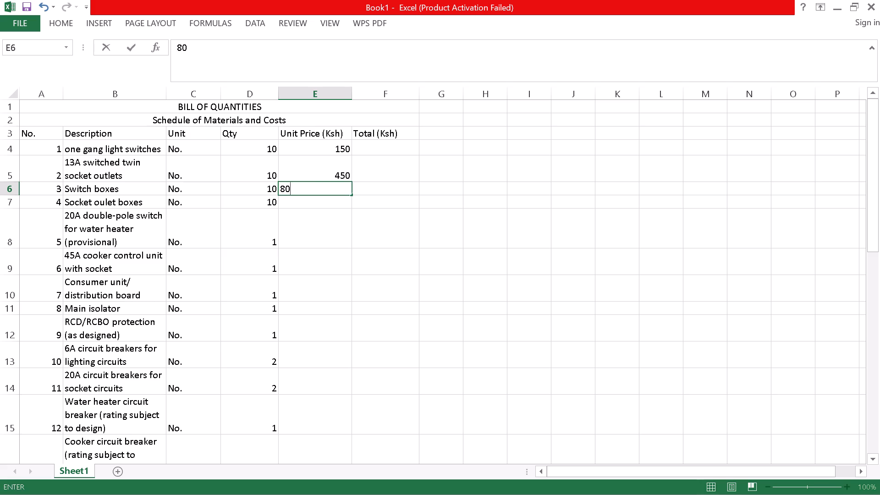
key("Return")
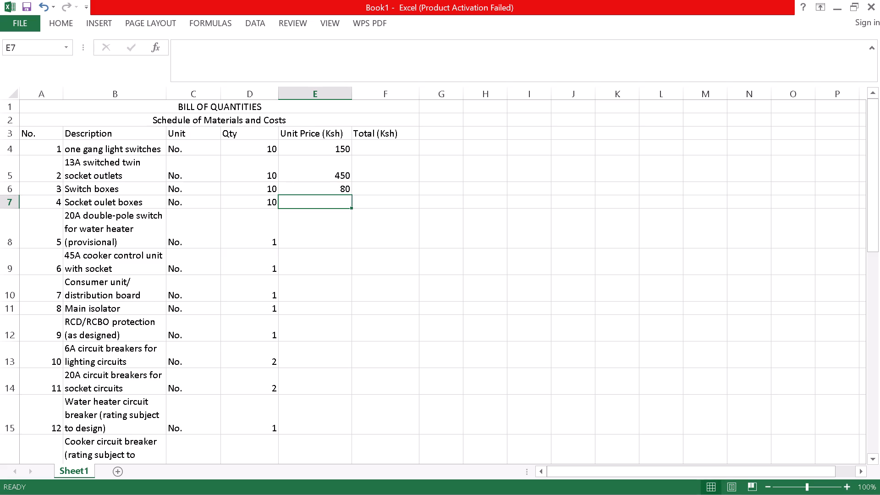
key("1")
type("00")
key("Return")
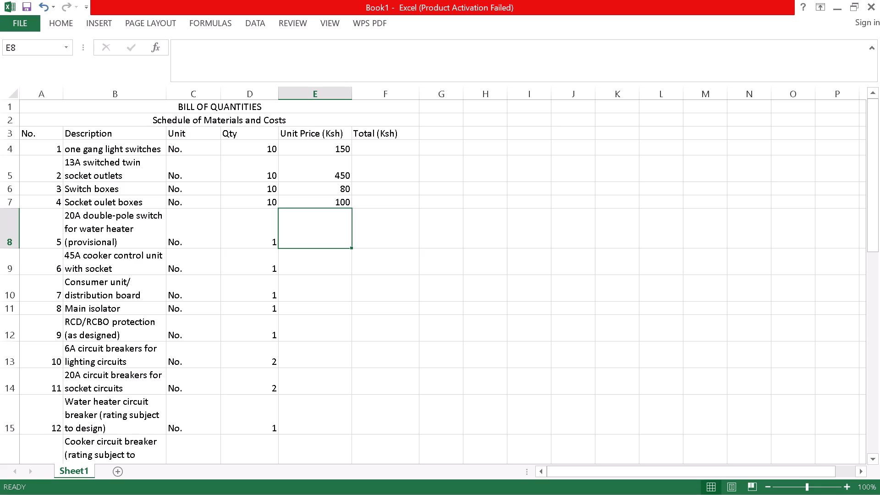
Enter the unit prices 500 for the 20A double-pole switch in E8 and 1800 for the 45A cooker control unit in E9.
type("500")
key("Return")
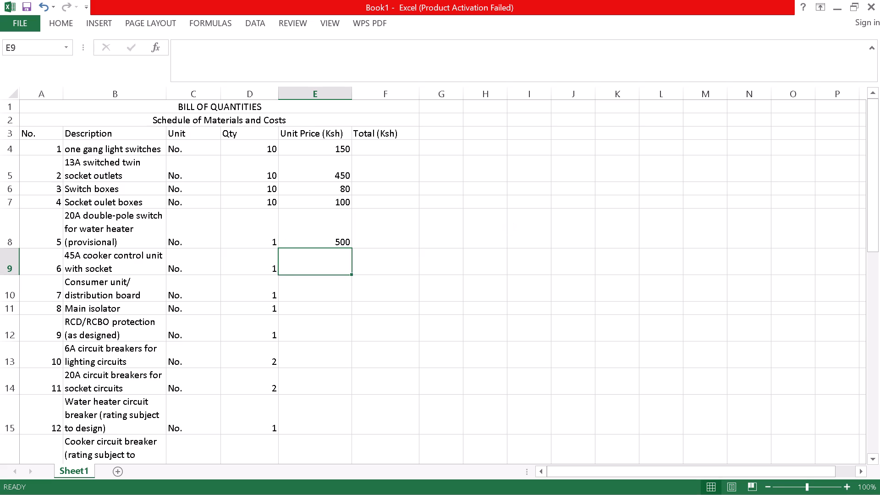
type("1800")
key("Return")
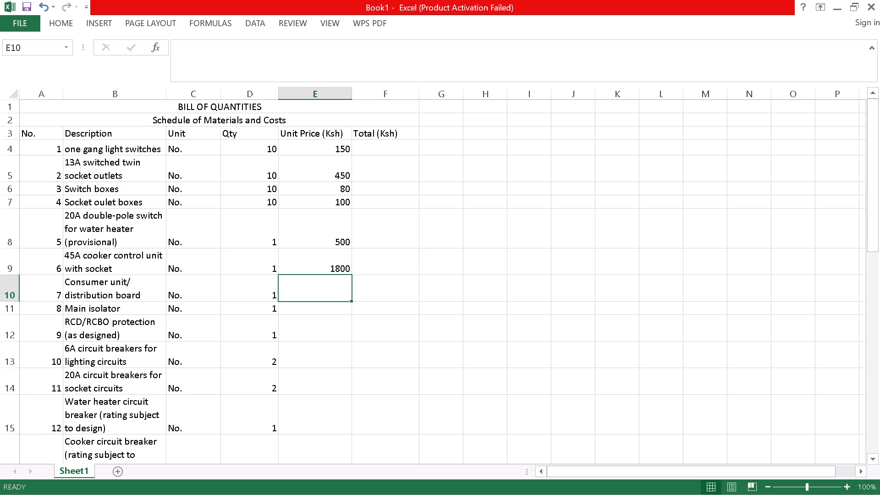
Enter unit prices in E10 to E12: 2500 for the consumer unit, 800 for the main isolator and 2000 for the RCD/RCBO protection.
type("2500")
key("Return")
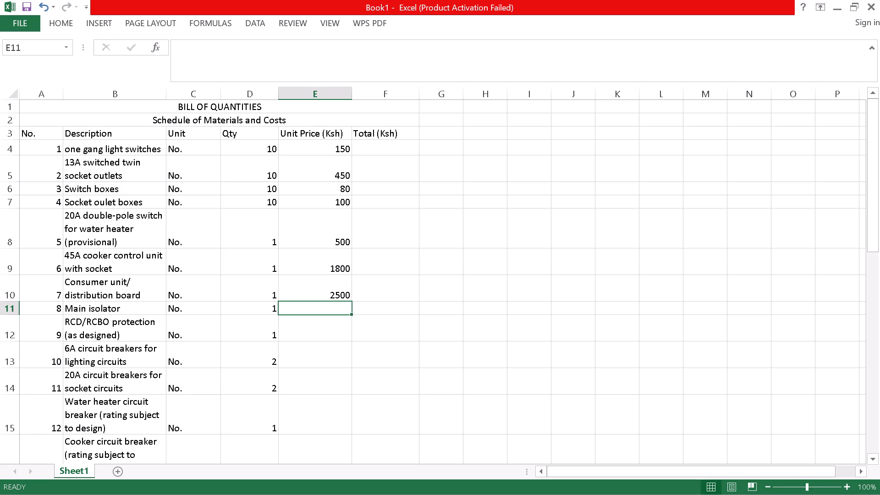
type("800")
key("Return")
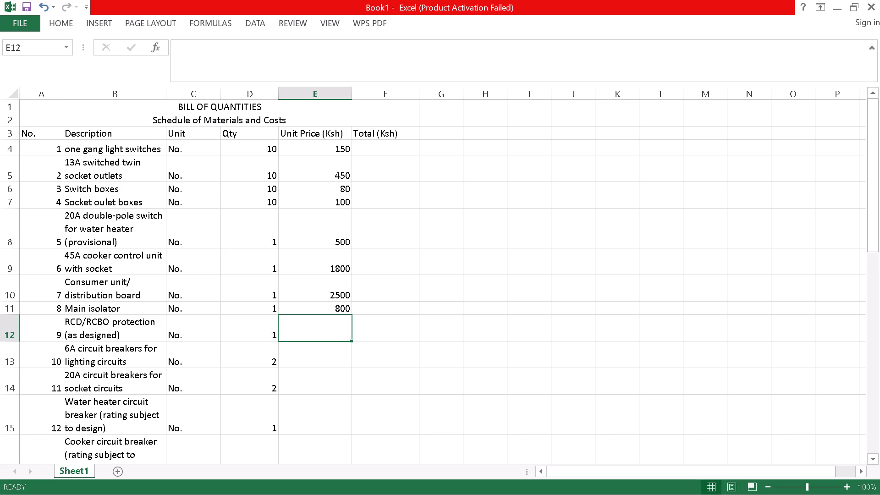
type("2000")
key("Return")
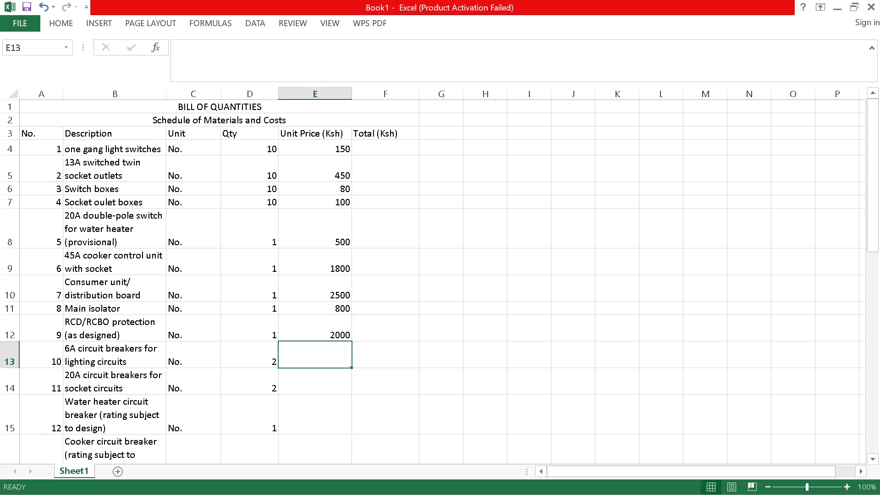
Enter a unit price of 350 for each of the four circuit breaker items in E13 to E16.
type("350")
key("Return")
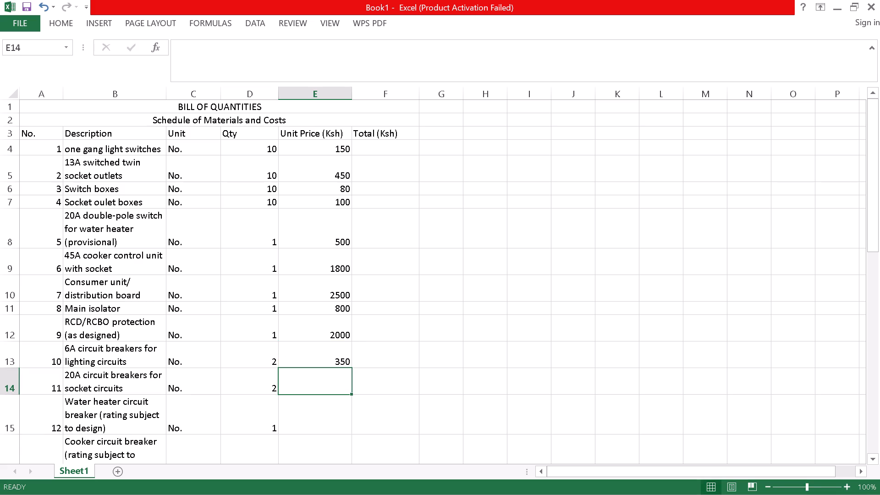
type("350")
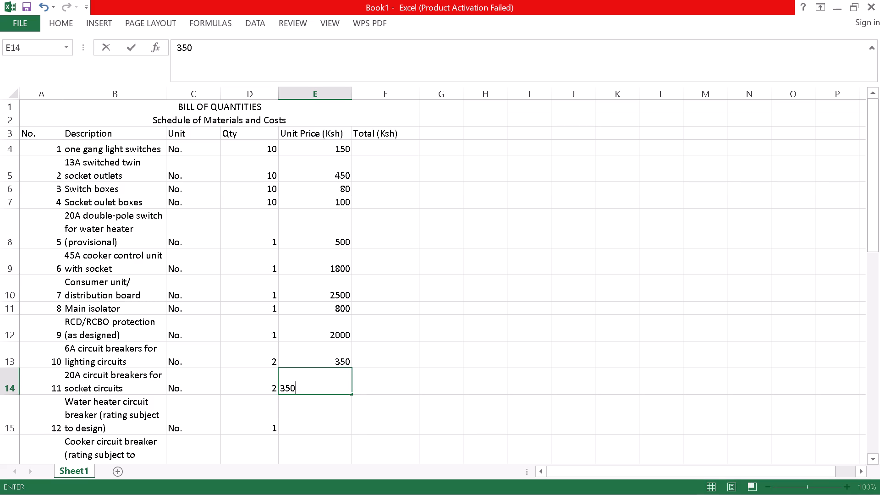
key("Return")
key("2")
key("BackSpace")
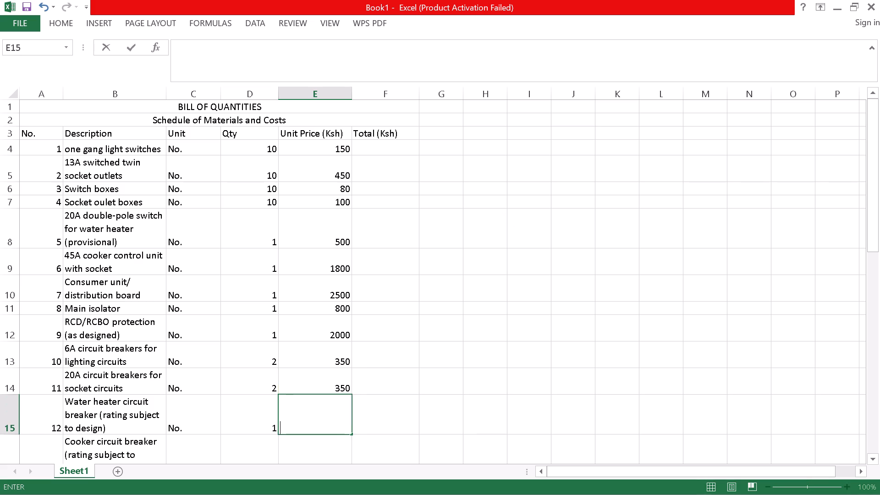
type("350")
key("Return")
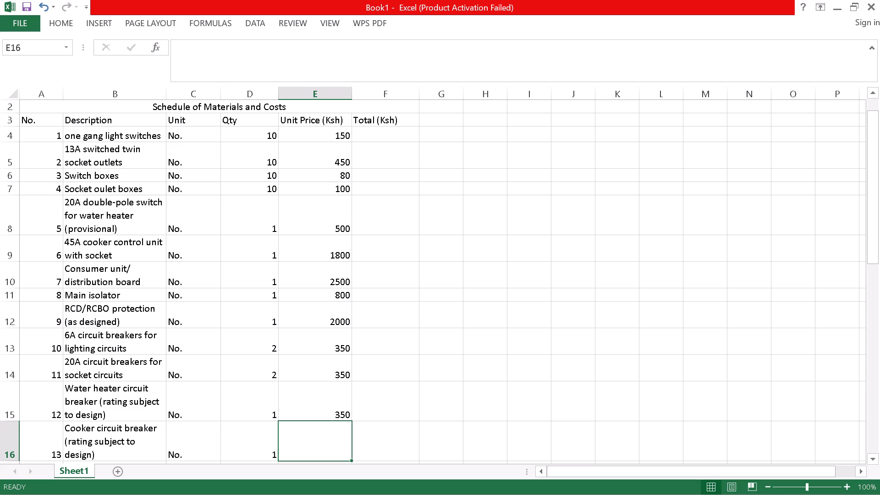
key("3")
type("50")
key("Return")
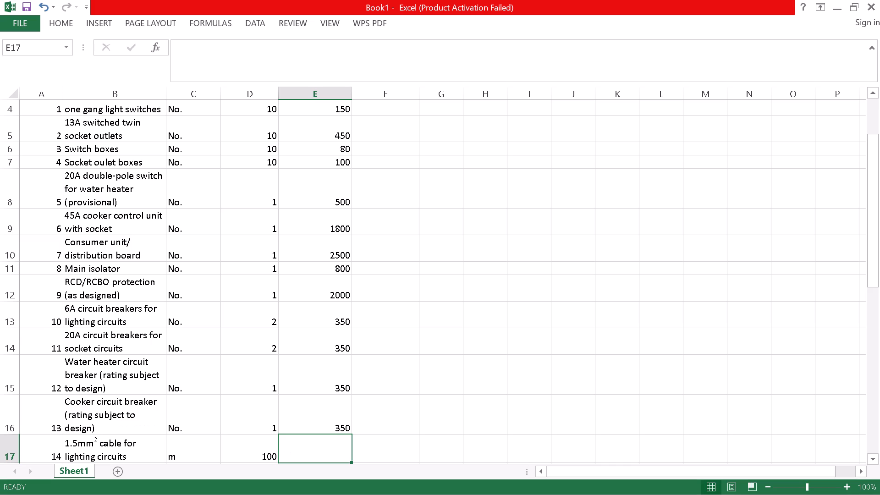
Enter unit prices in E17 to E19: 100 for the 1.5mm² cable, 160 for the 2.5mm² cable and 250 for the 4mm² cable.
key("1")
type("00")
key("Return")
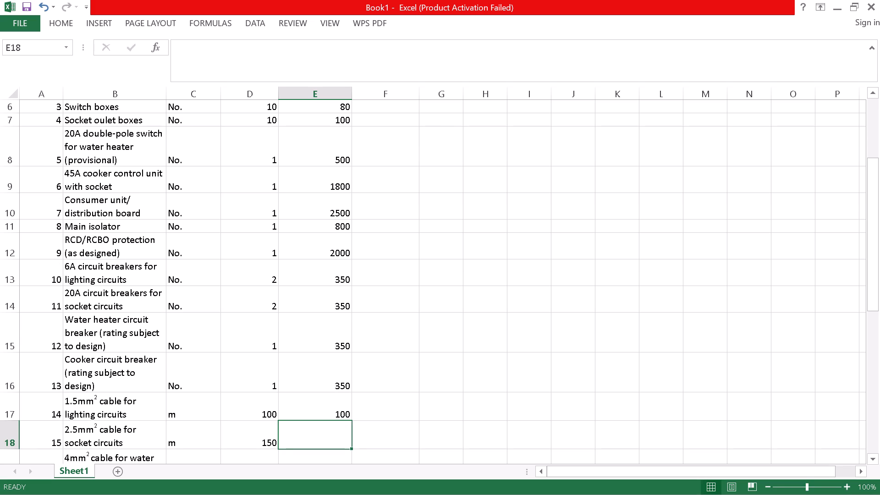
type("160")
key("Return")
type("250")
key("Return")
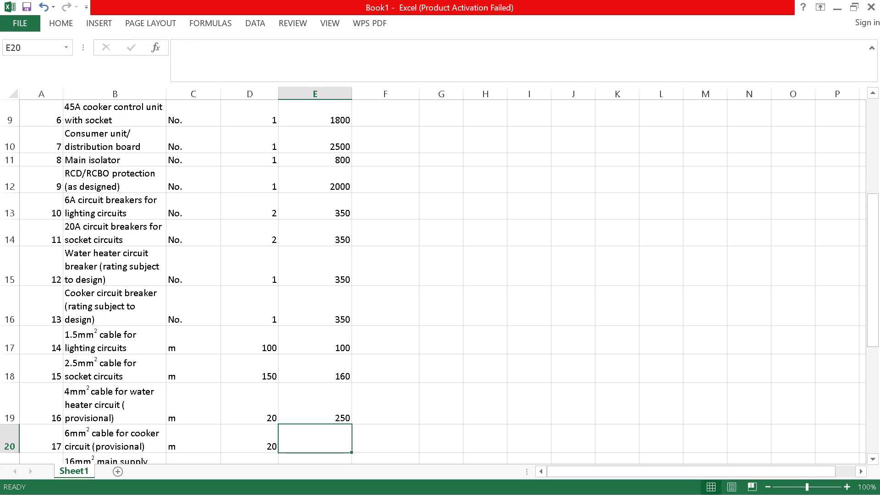
Enter the unit prices 350 for the 6mm² cooker cable in E20 and 800 for the 16mm² main supply cable in E21.
key("3")
type("50")
key("Return")
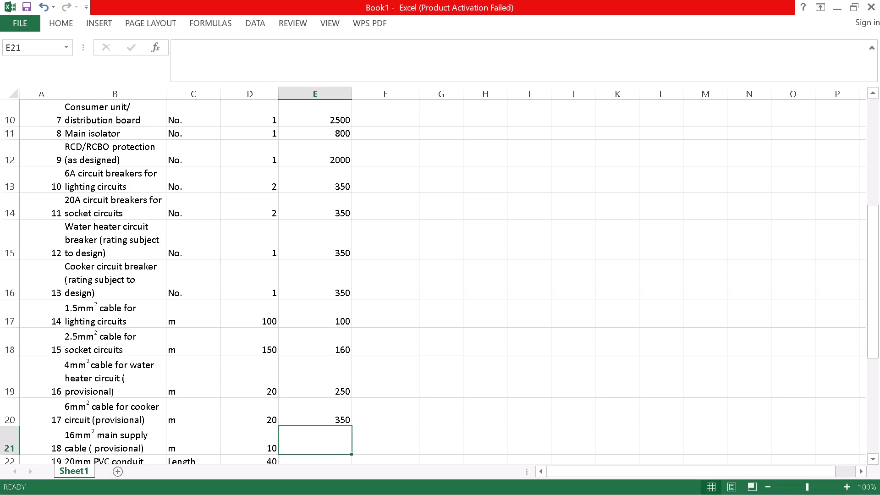
type("800")
key("Return")
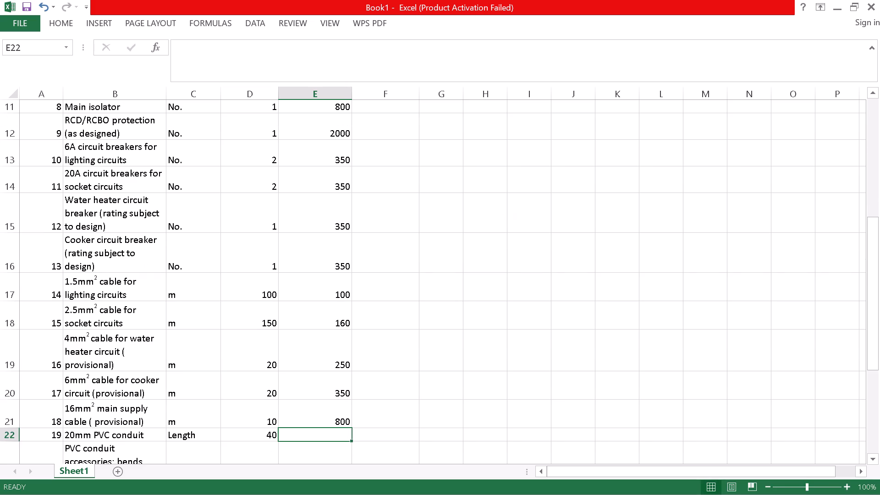
Enter the unit prices 150 for the 20mm PVC conduit in E22 and 2000 for the PVC conduit accessories in E23.
type("15")
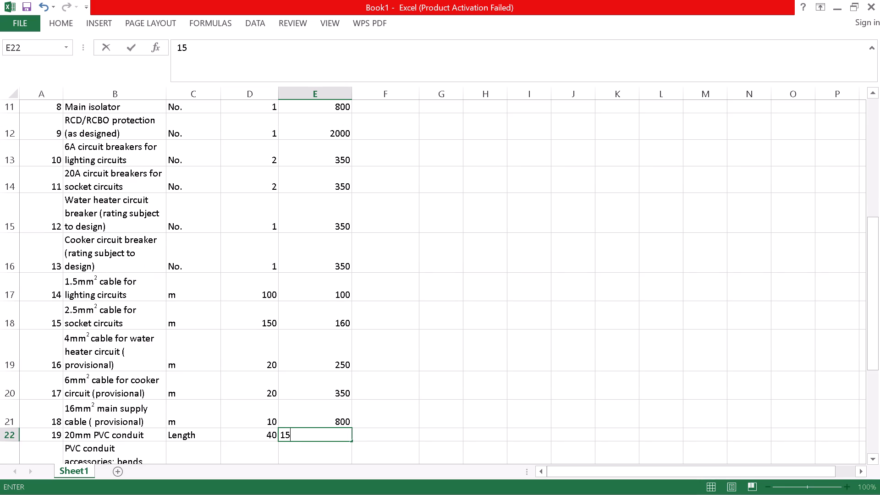
key("0")
key("Return")
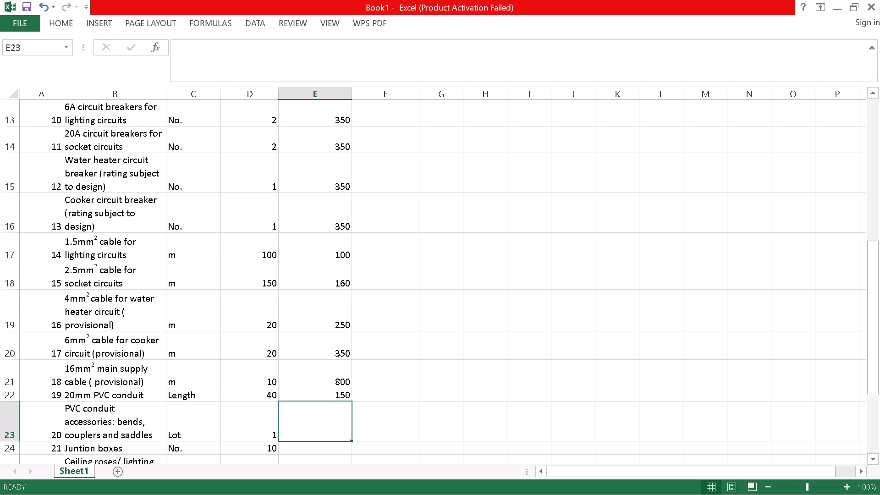
key("2")
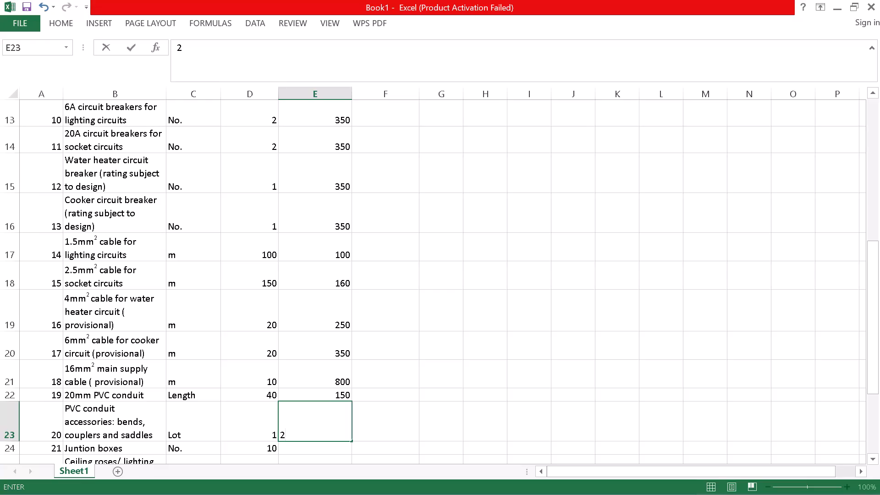
type("000")
key("Return")
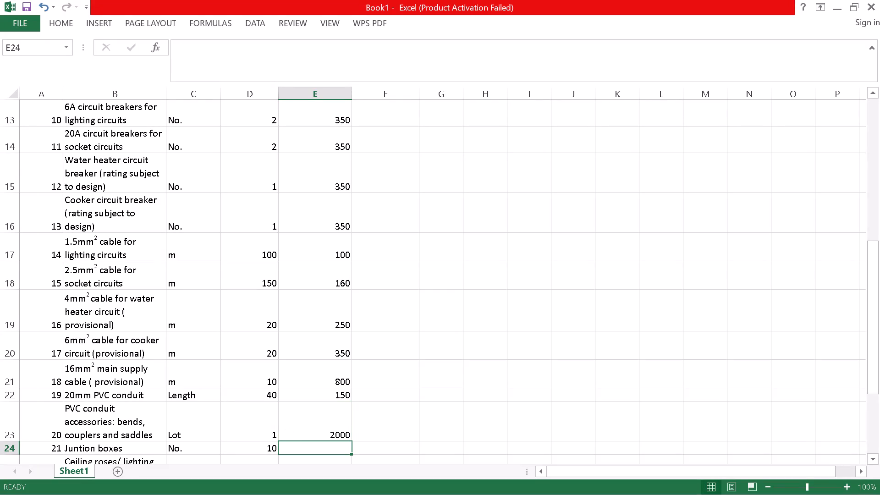
Enter the unit prices 100 for the junction boxes in E24 and 150 for the ceiling roses/lighting connection points in E25.
type("100")
key("Return")
type("150")
key("Return")
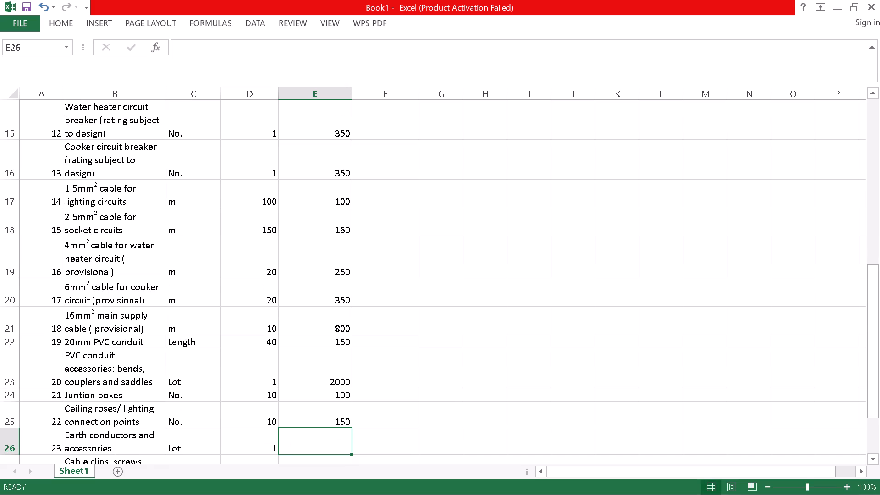
Enter unit prices in E26 to E29: 2000 for earth conductors, 1500 for cable clips and screws, 500 for insulation tape and 300 for circuit labels.
key("2")
type("000")
key("Return")
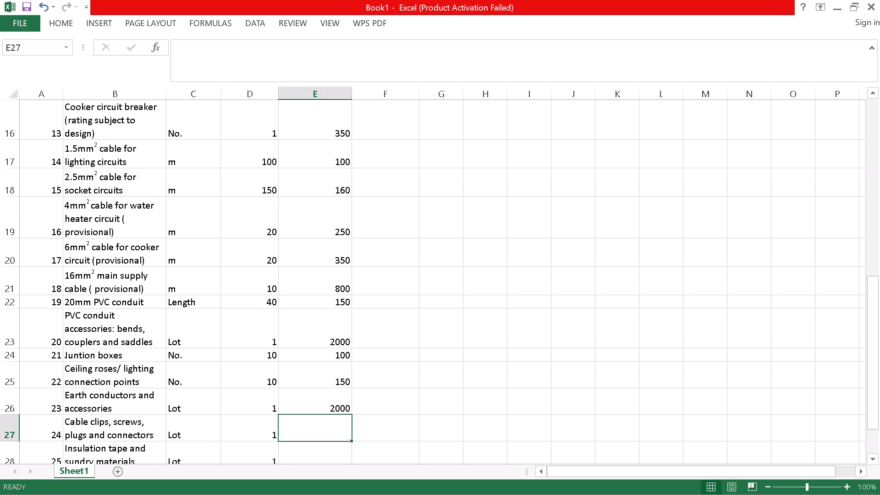
type("1500")
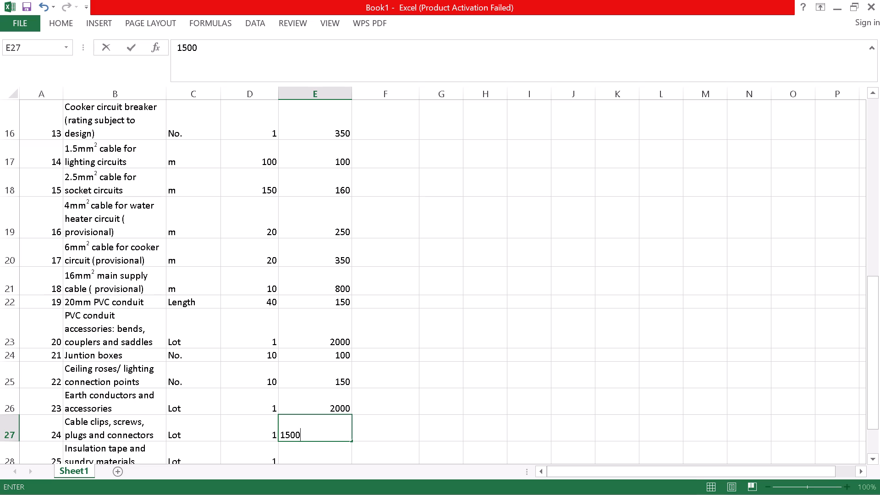
key("Return")
key("5")
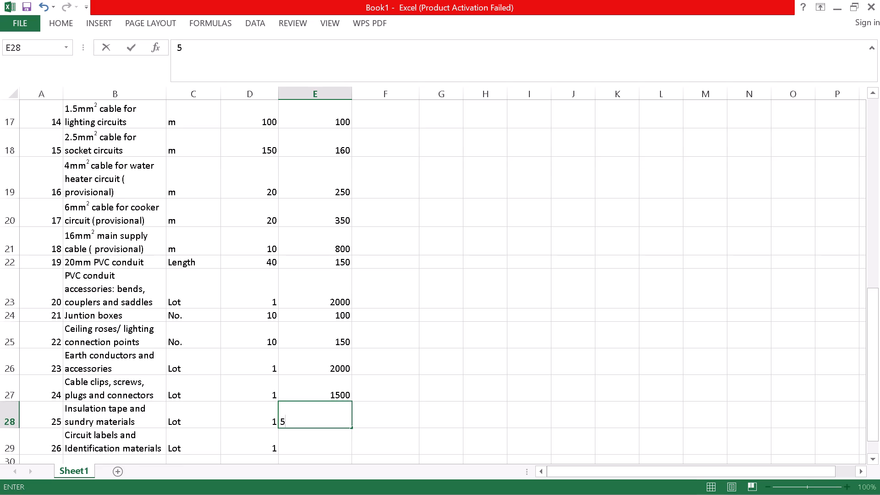
type("00")
key("Return")
type("300")
key("Return")
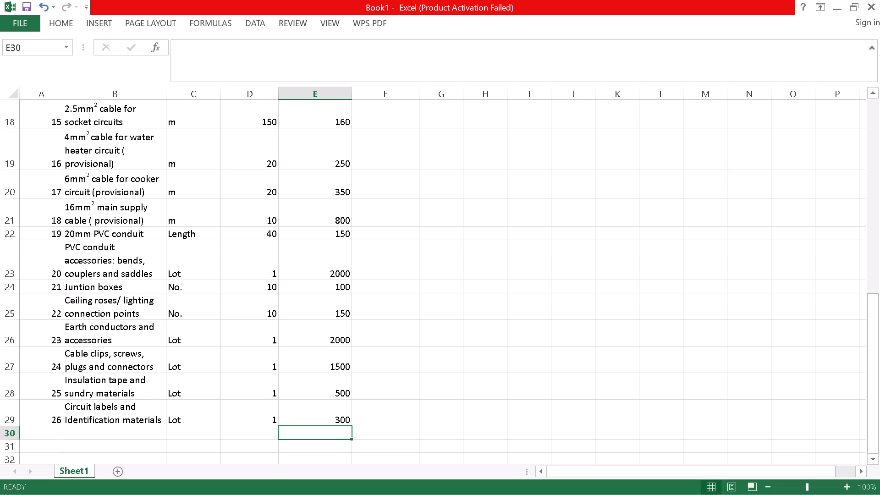
Enter the formula =(D4*E4) in F4 to calculate the total for the one gang light switches.
scroll(309, 253, "up", 2)
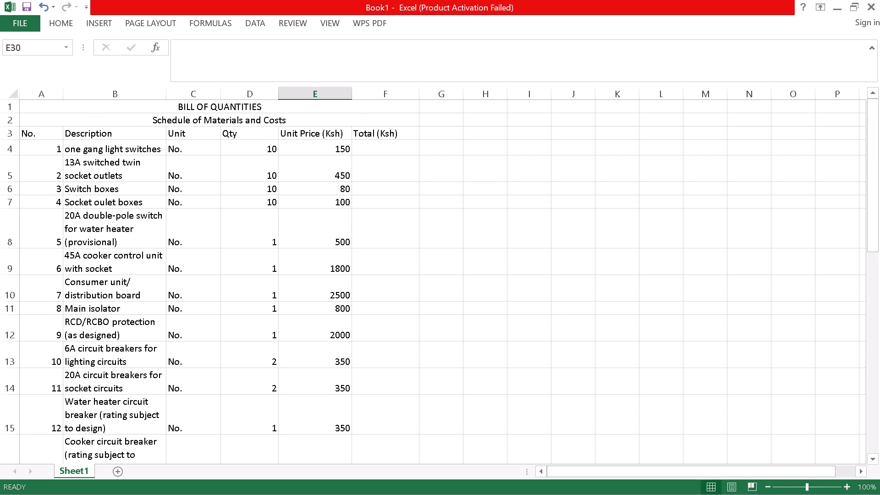
left_click(366, 151)
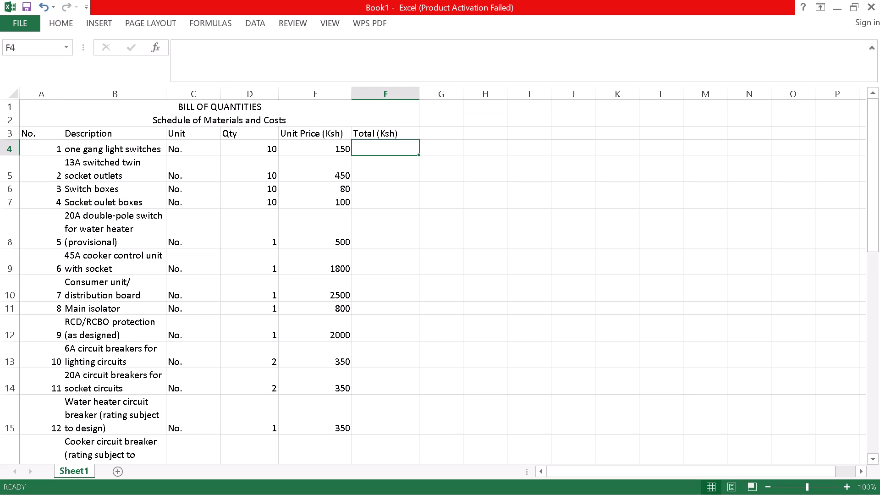
key("equal")
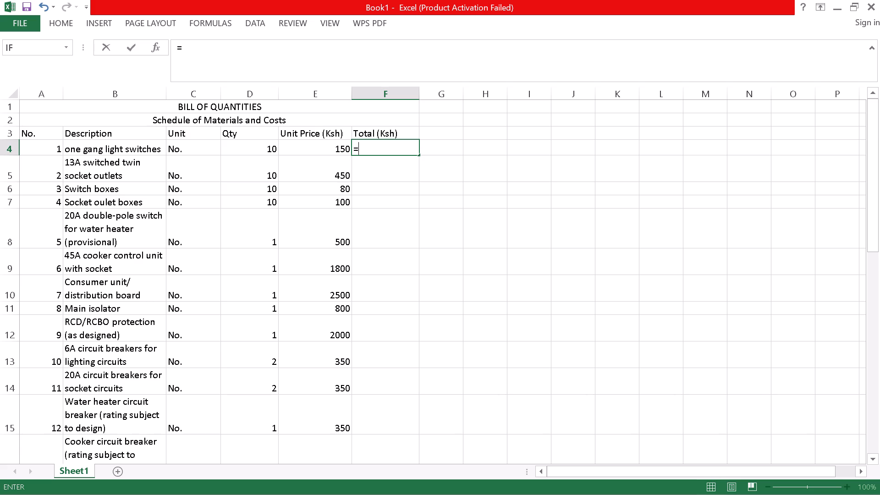
key("shift+parenleft")
type("D4")
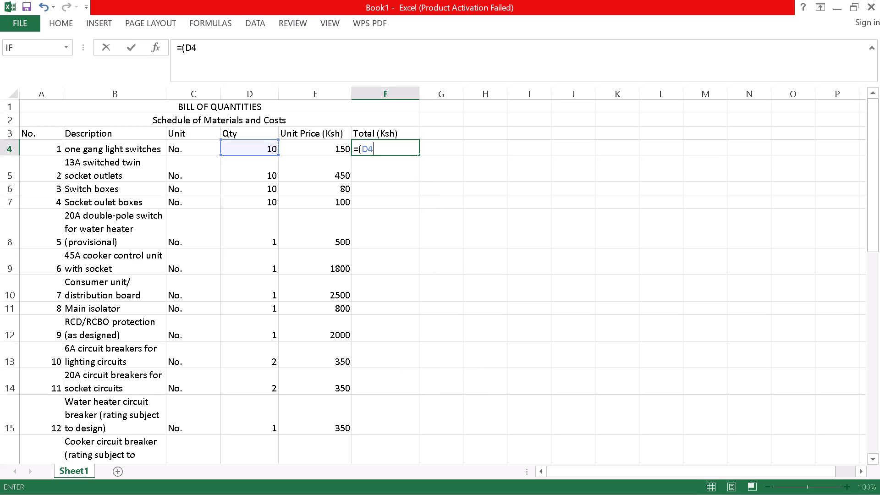
key("shift+asterisk")
key("e")
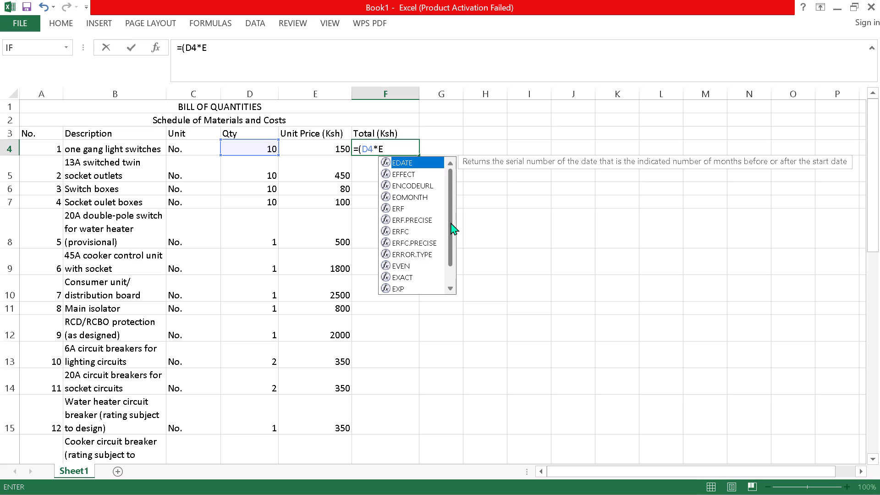
key("4")
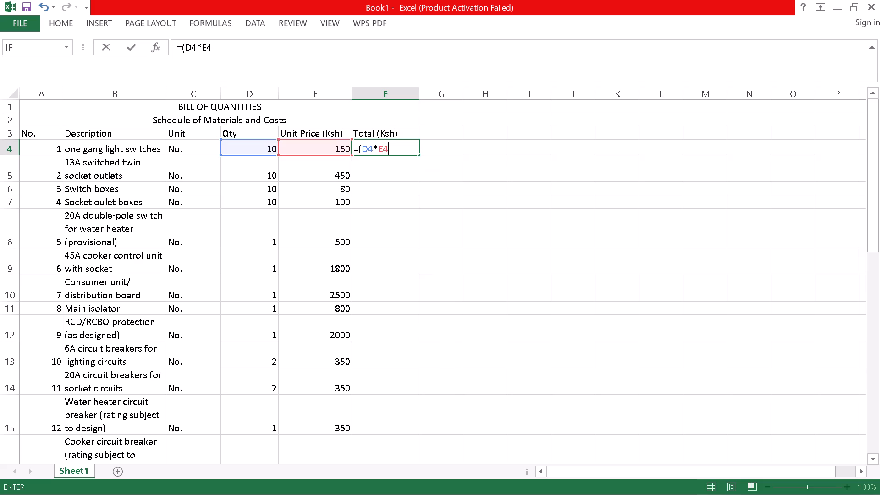
key("shift+parenright")
key("Return")
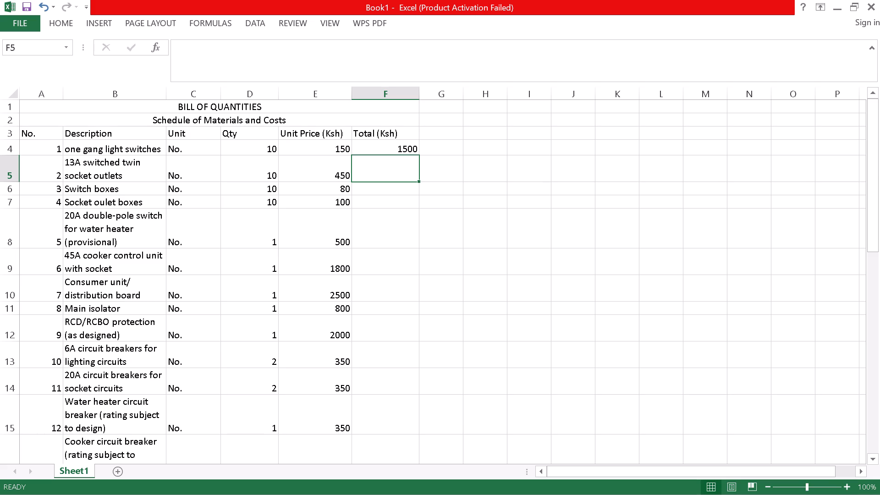
Fill the F4 total formula down the Total (Ksh) column to F29, covering all 26 items.
left_click(393, 150)
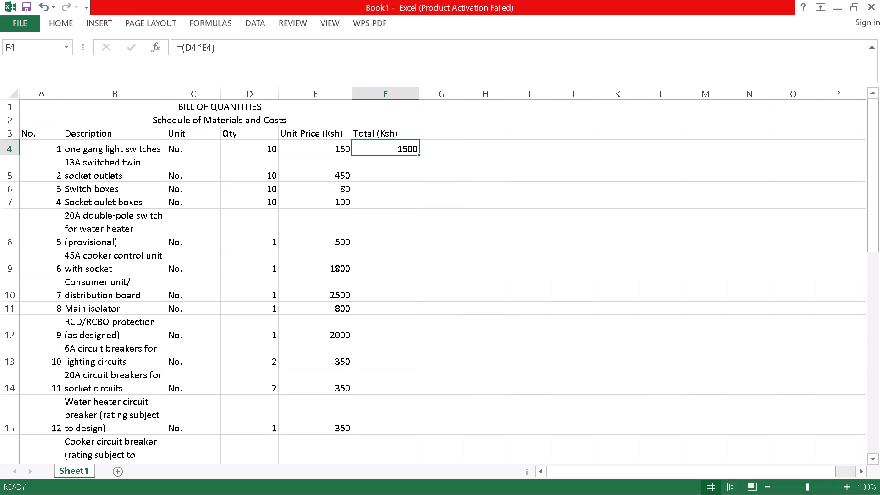
left_click_drag(418, 154, 417, 174)
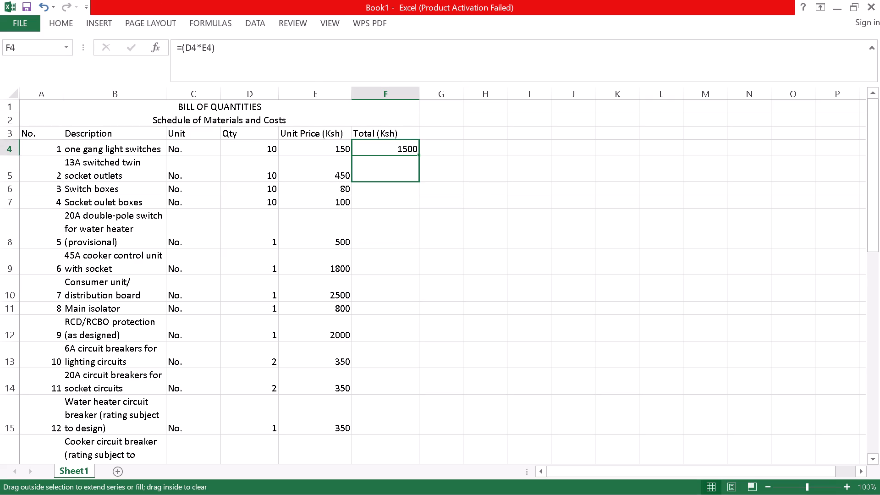
left_click_drag(417, 174, 418, 381)
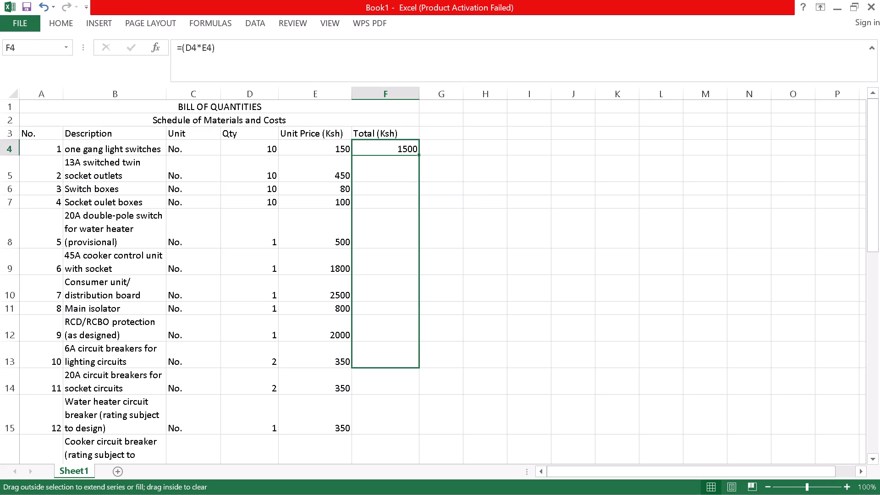
left_click_drag(418, 381, 429, 463)
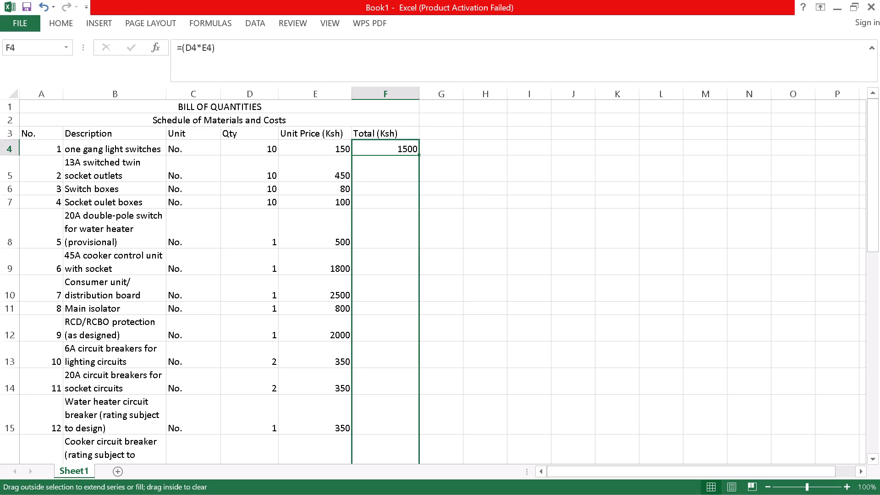
left_click_drag(429, 463, 429, 463)
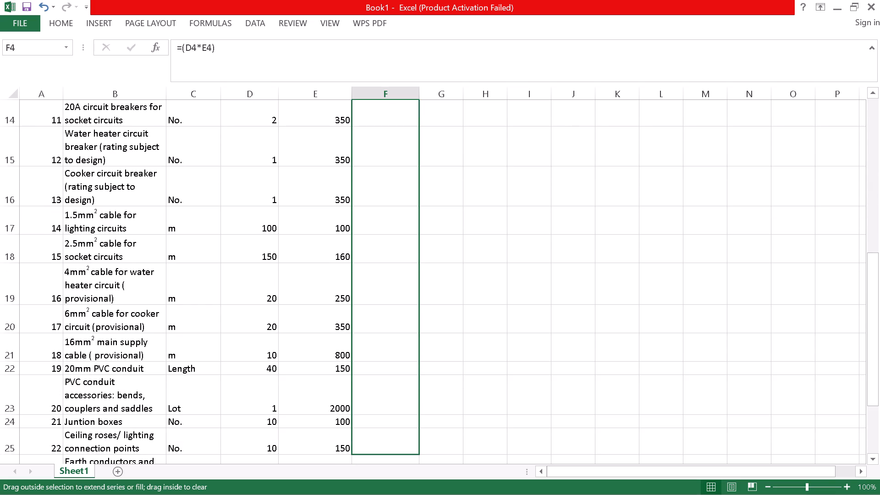
left_click_drag(429, 463, 428, 440)
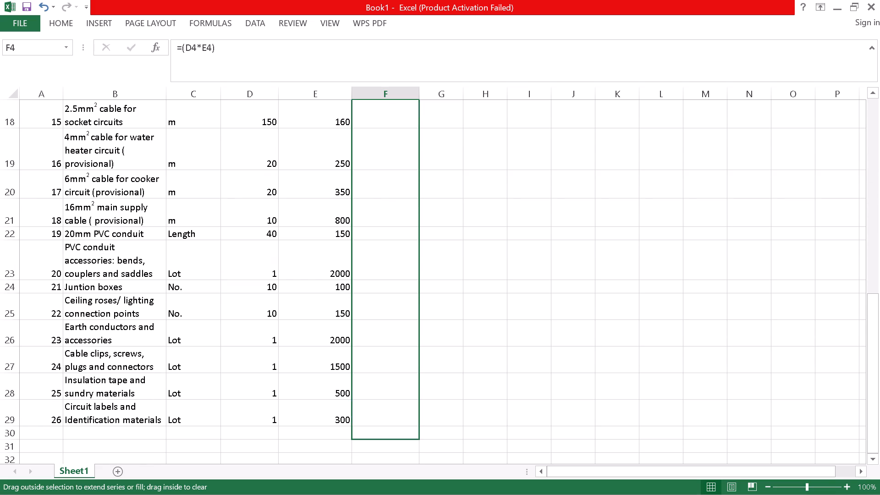
left_click_drag(428, 440, 423, 429)
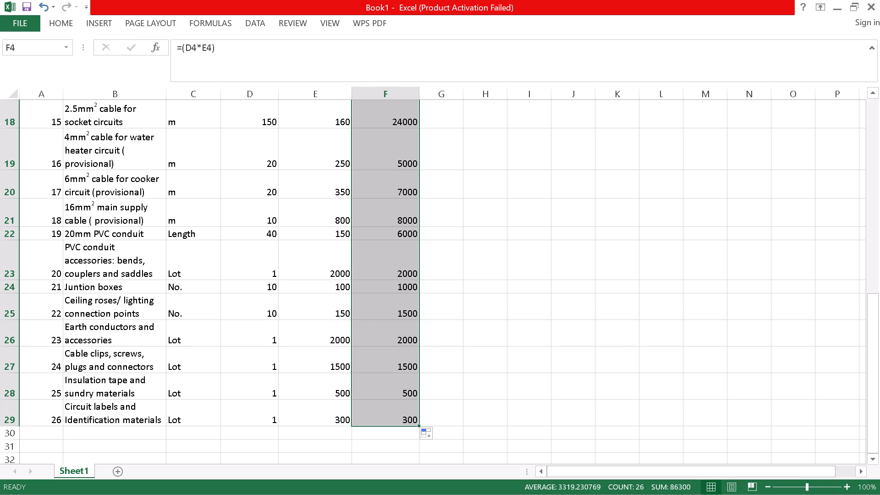
left_click(517, 366)
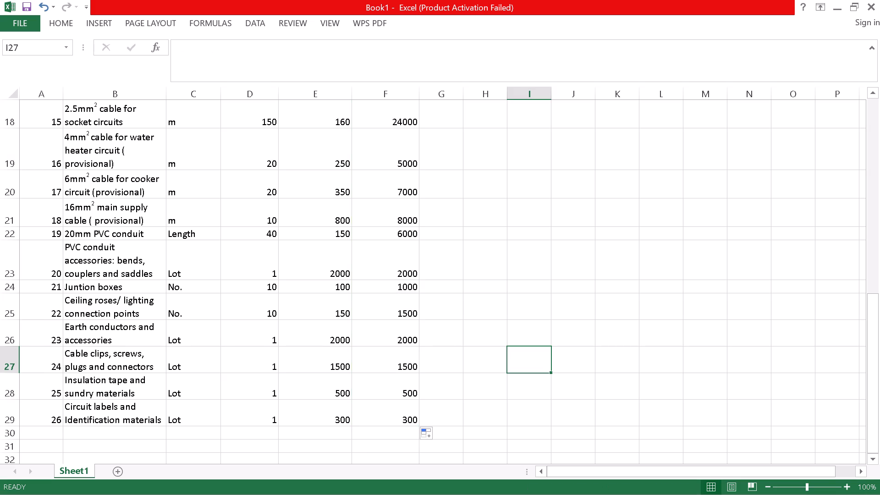
Apply all borders to the whole bill of quantities table, cells A1 to F29, keeping the ribbon permanently shown.
scroll(415, 308, "up", 5)
scroll(415, 308, "down", 1)
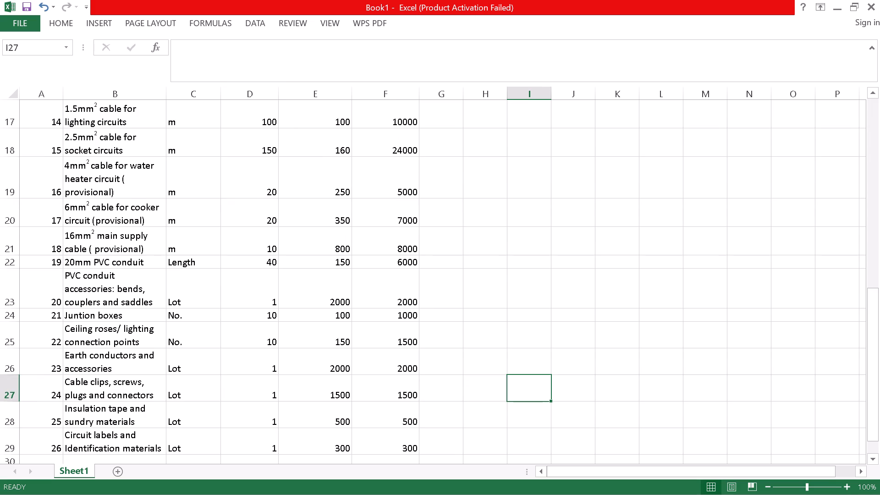
scroll(372, 289, "up", 5)
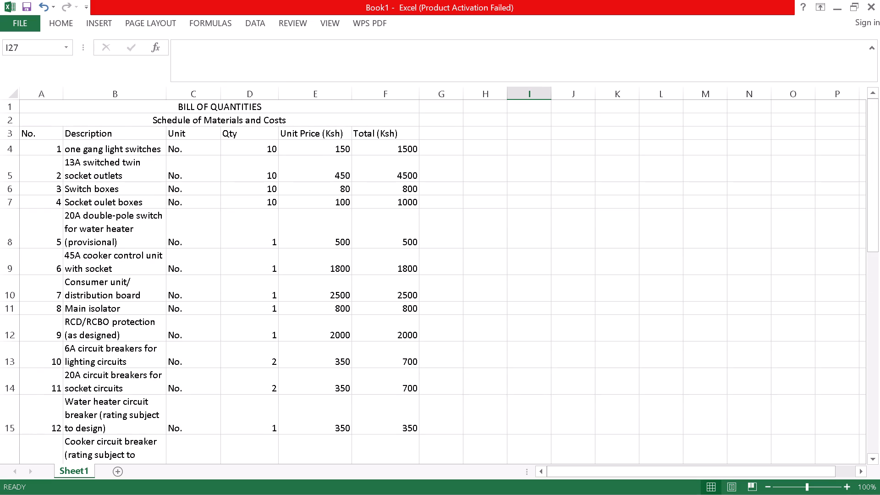
left_click(67, 20)
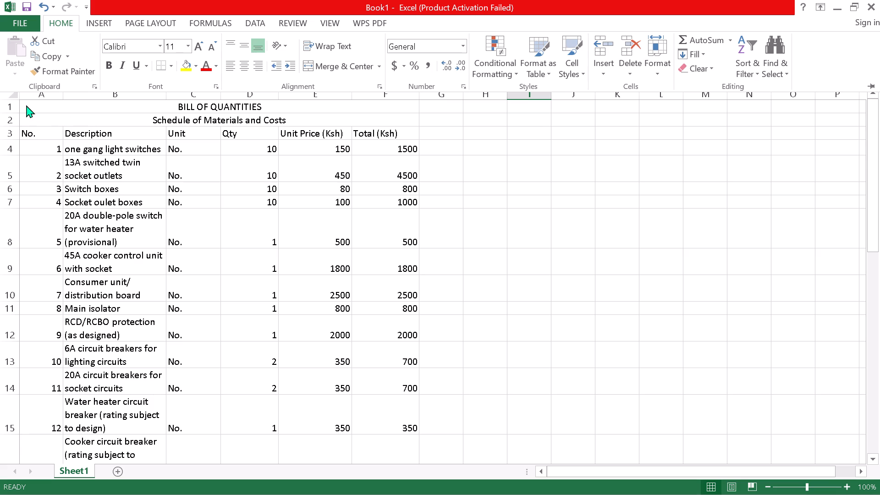
left_click_drag(26, 105, 123, 116)
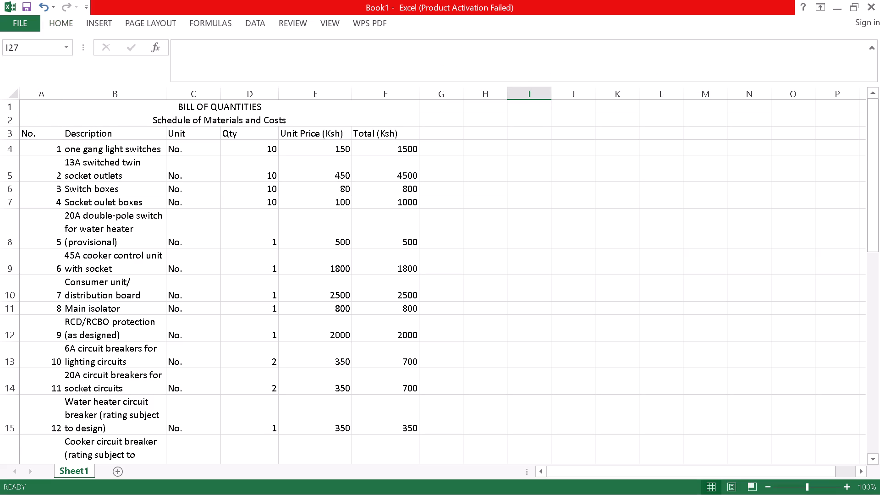
left_click(88, 107)
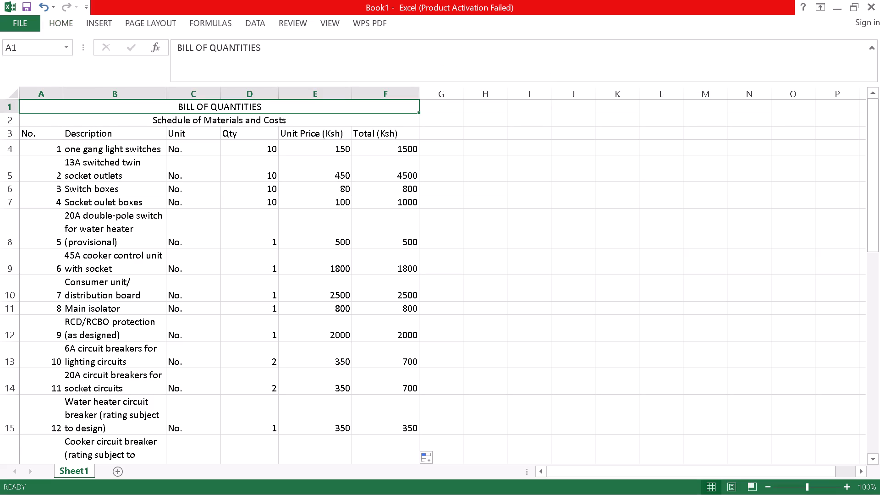
left_click_drag(96, 104, 190, 414)
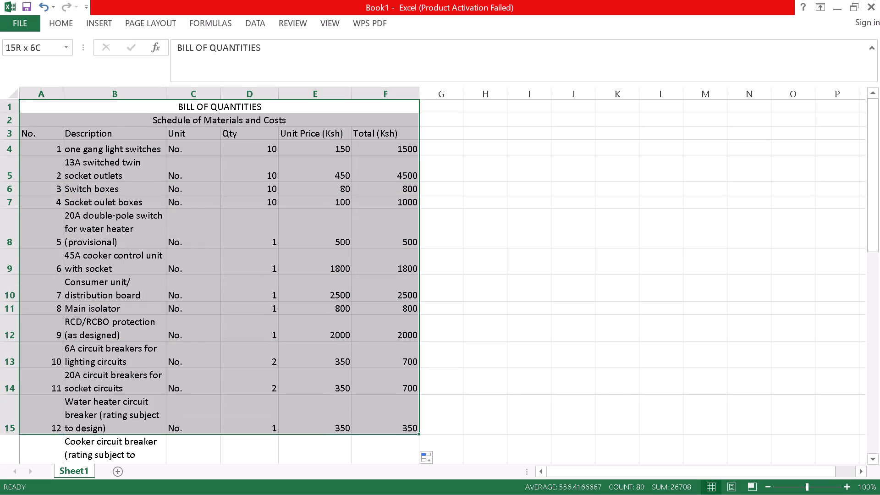
left_click_drag(190, 414, 207, 471)
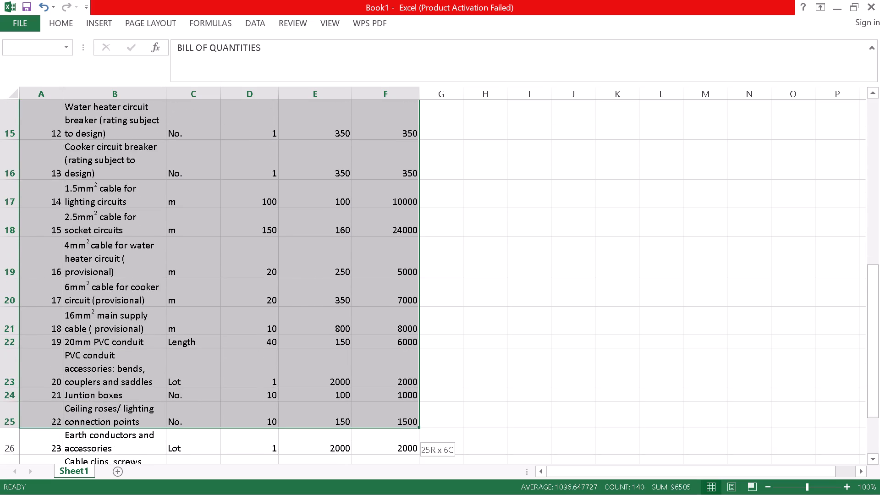
left_click_drag(207, 471, 208, 446)
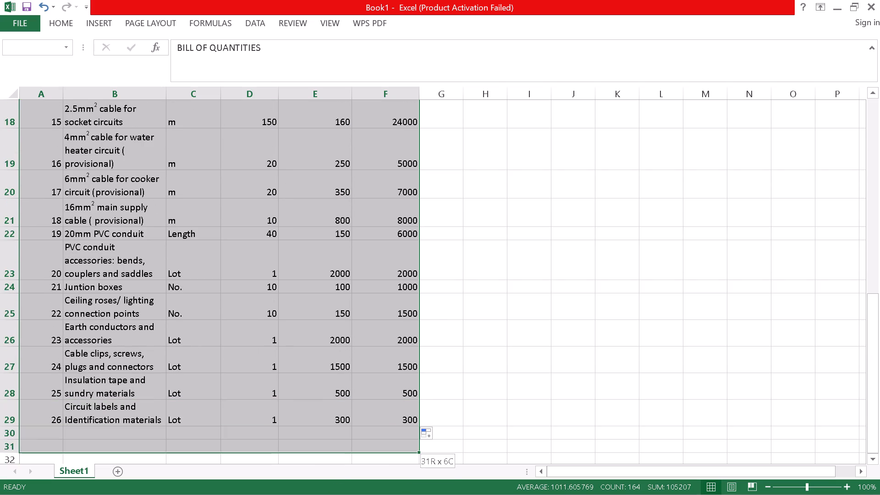
left_click_drag(208, 446, 219, 419)
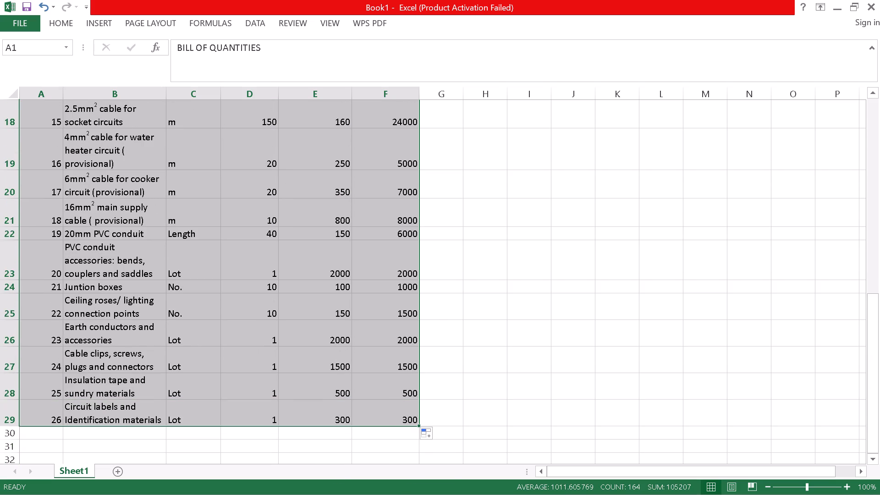
left_click(58, 23)
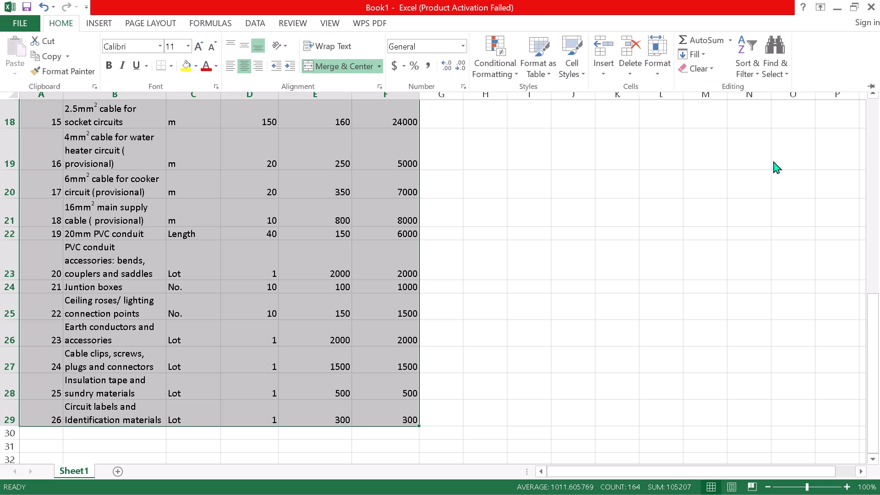
left_click(872, 87)
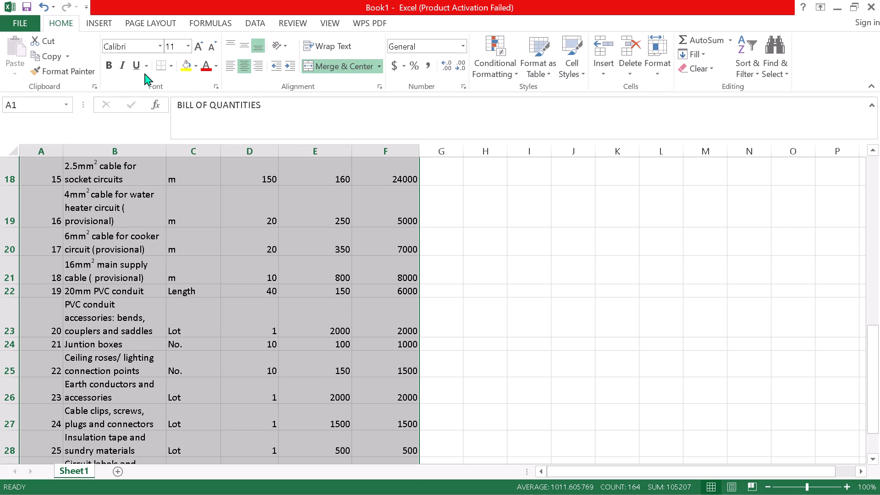
left_click(174, 63)
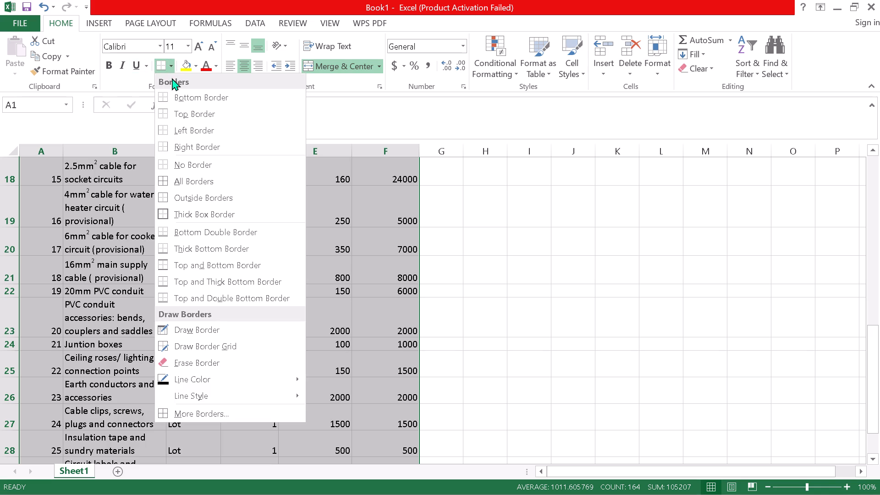
left_click(160, 180)
left_click(469, 253)
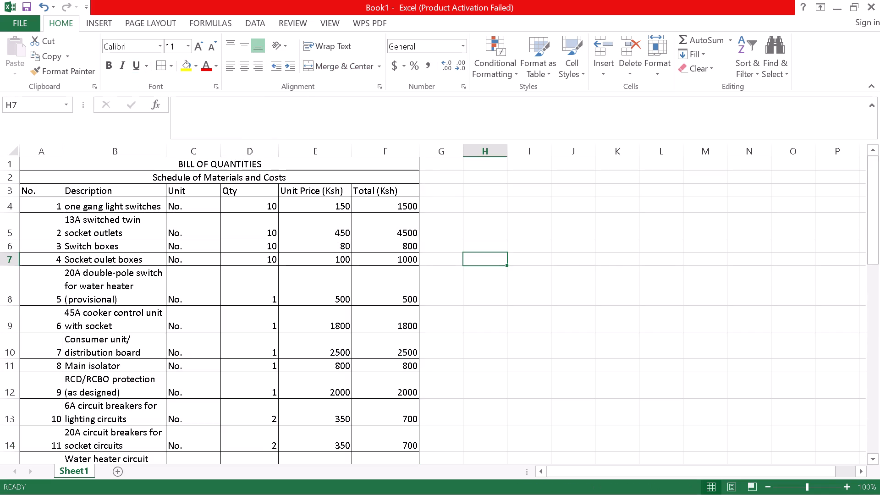
scroll(258, 273, "down", 1)
scroll(261, 271, "up", 2)
Make the BILL OF QUANTITIES title in row 1 bold and set its font size to 18.
left_click(129, 164)
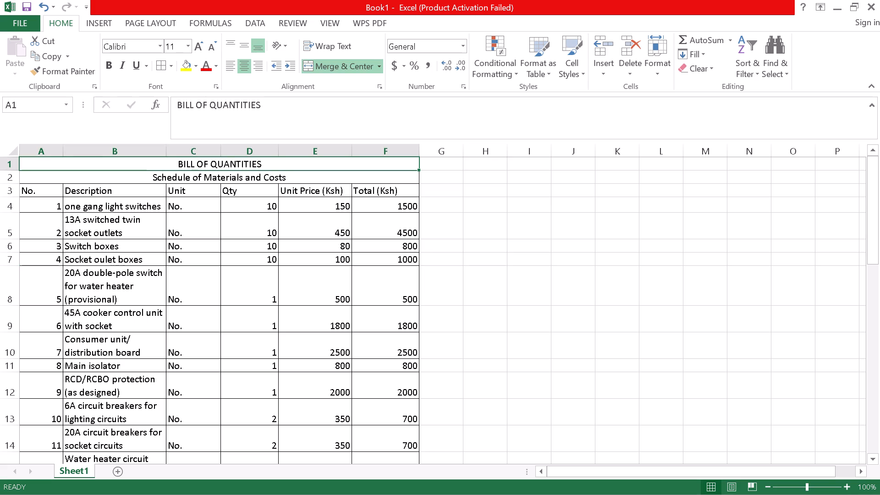
left_click(113, 65)
left_click(187, 46)
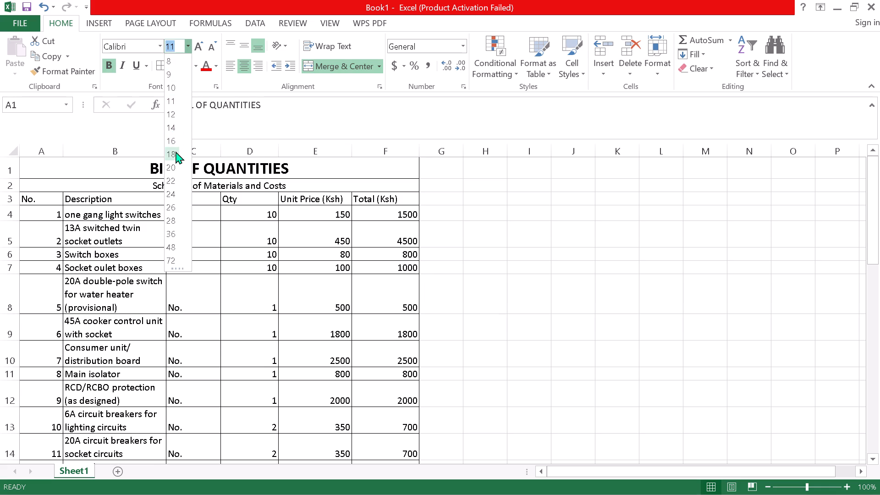
left_click(176, 151)
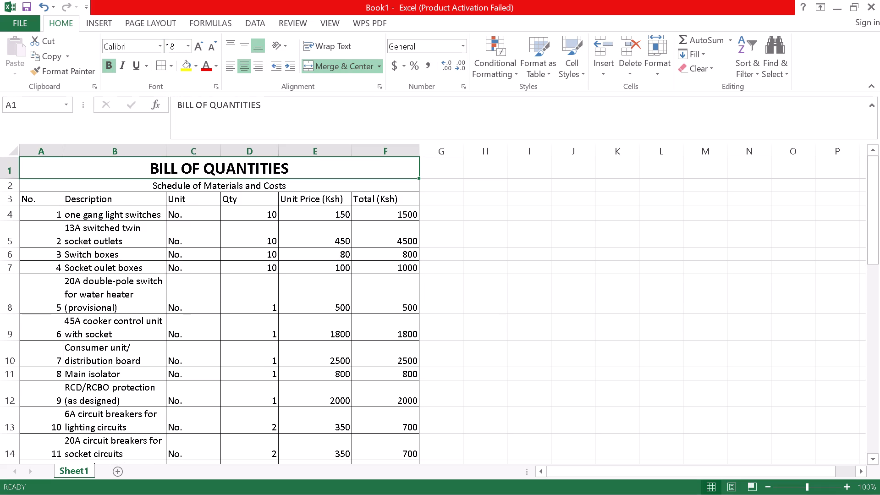
Set the font size of the Schedule of Materials and Costs subtitle in row 2 to 14.
left_click(141, 187)
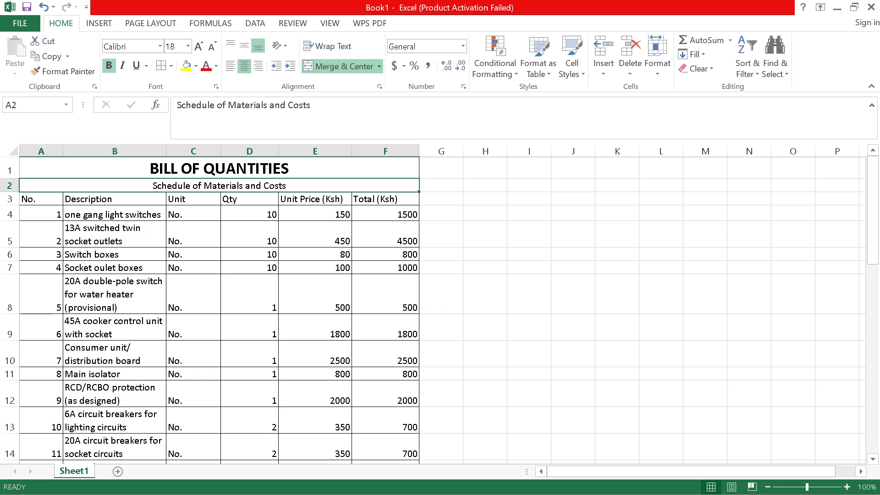
left_click(186, 45)
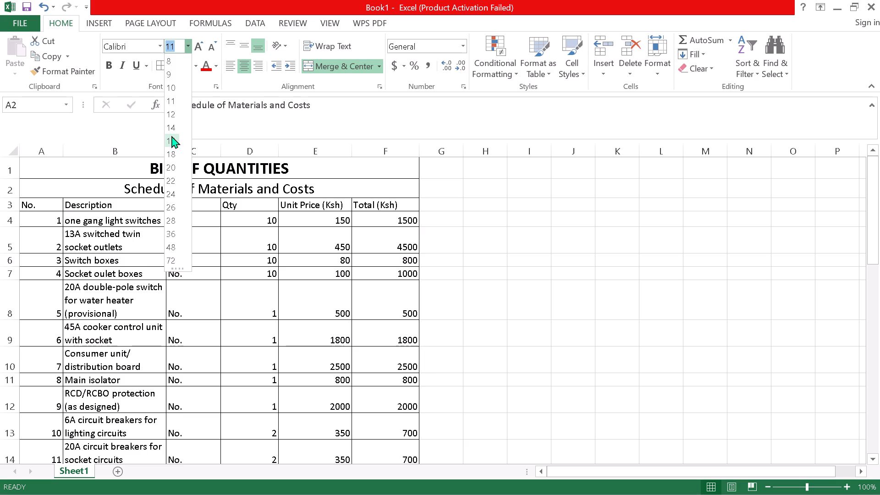
left_click(170, 130)
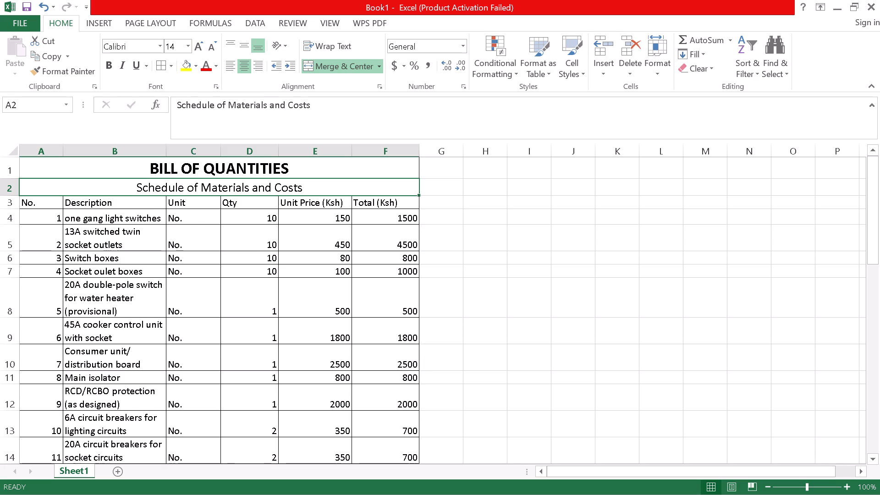
Make the column headings in A3 to F3, from No. to Total (Ksh), bold and italic.
left_click_drag(24, 205, 345, 200)
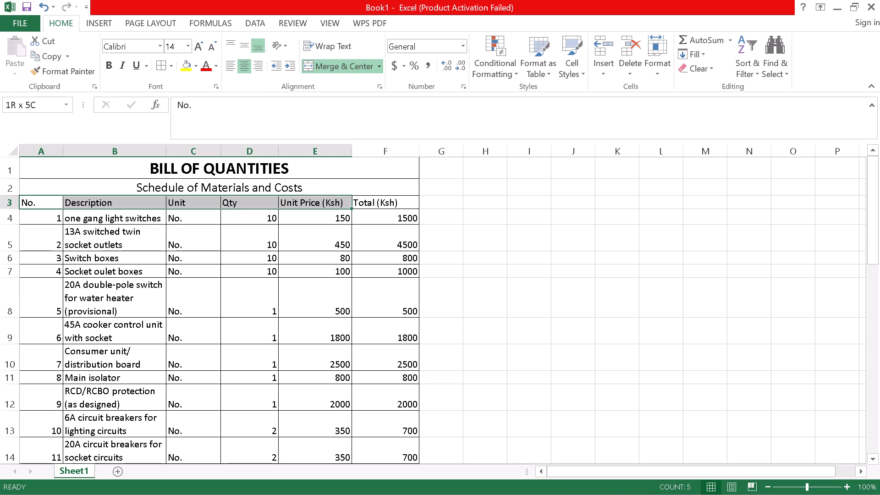
left_click_drag(345, 200, 381, 200)
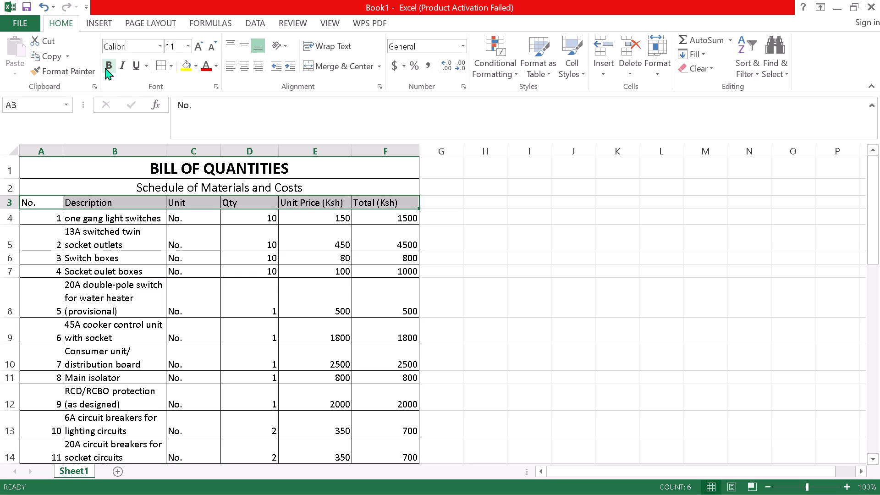
left_click(105, 66)
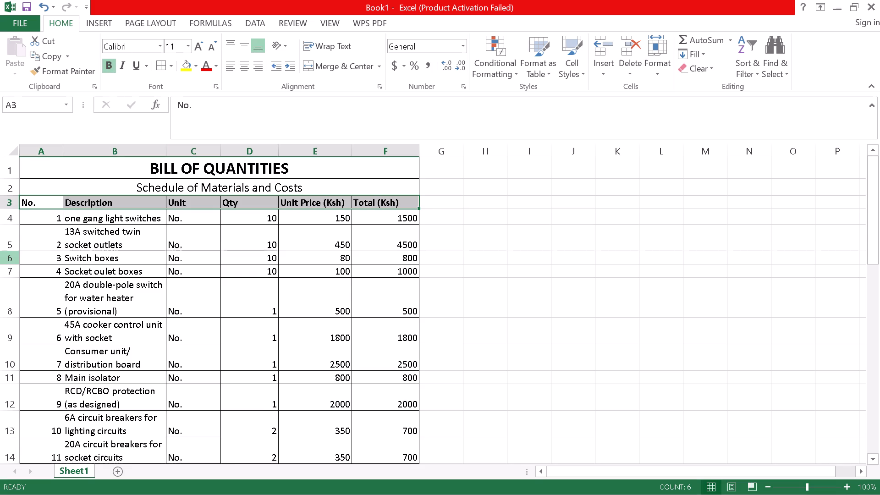
left_click(121, 64)
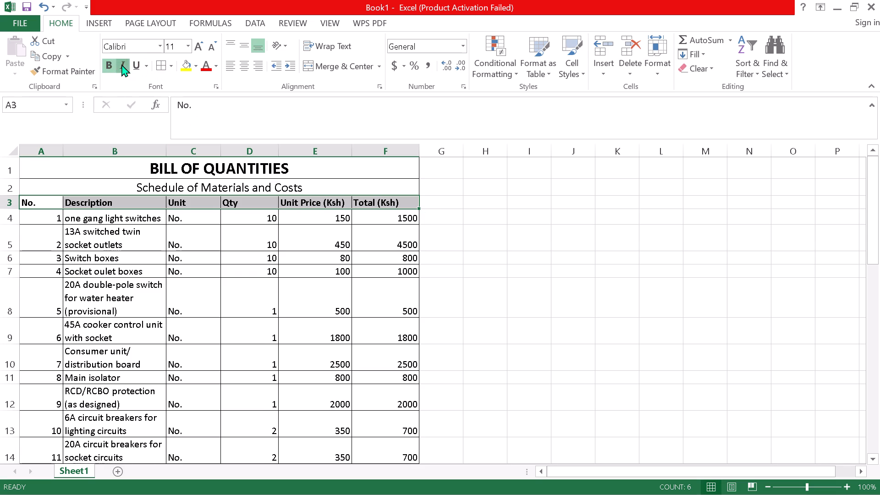
left_click(471, 276)
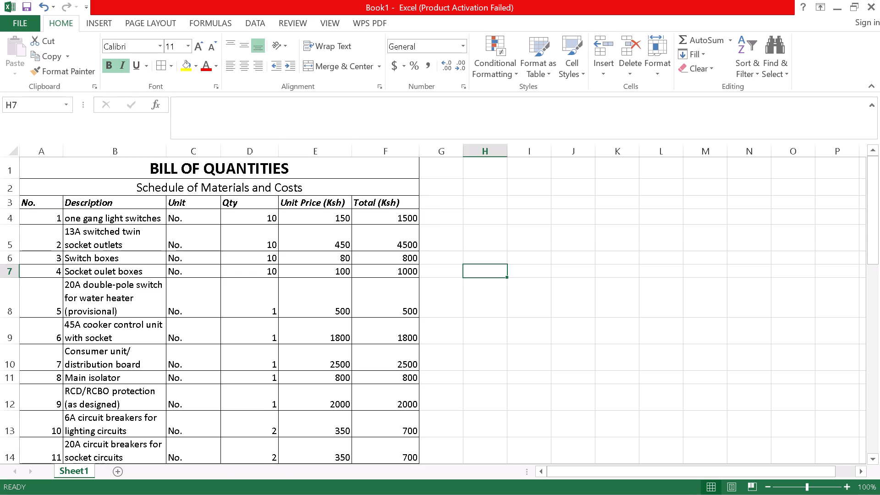
Look through the whole sheet to review the borders and heading formatting of the bill of quantities.
scroll(166, 351, "down", 2)
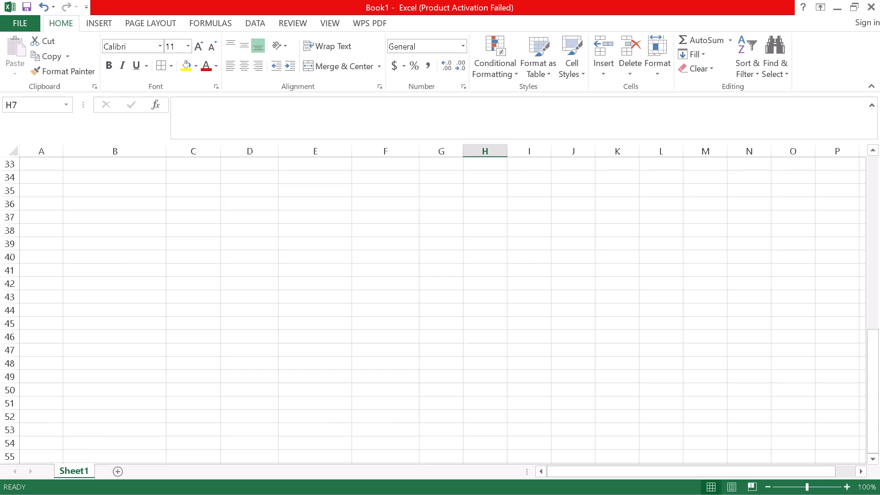
scroll(168, 352, "up", 2)
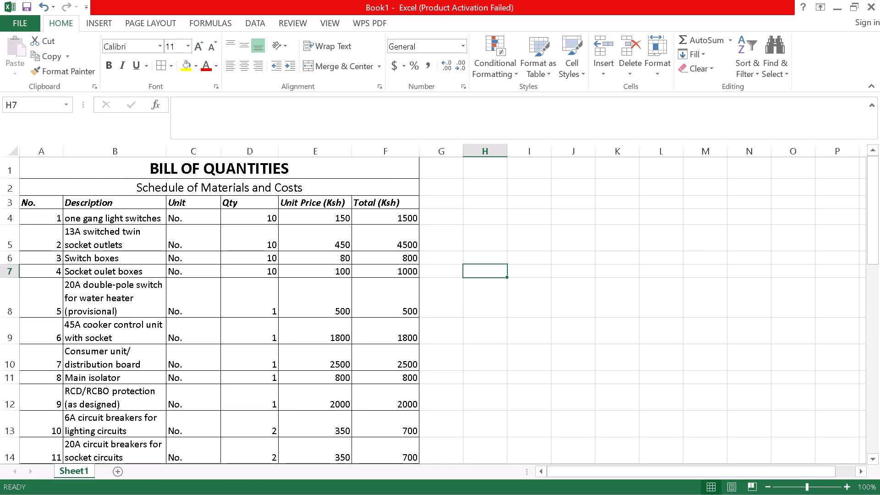
scroll(215, 337, "down", 2)
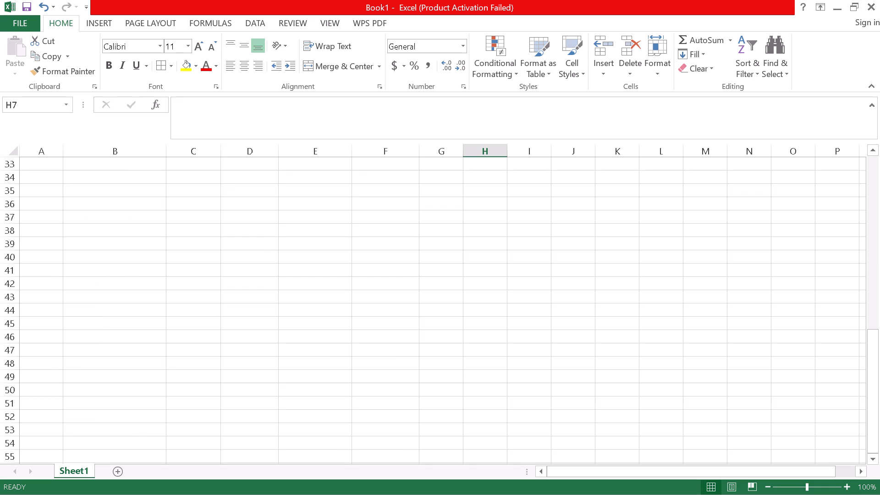
scroll(216, 339, "up", 1)
scroll(216, 339, "down", 1)
scroll(216, 339, "up", 2)
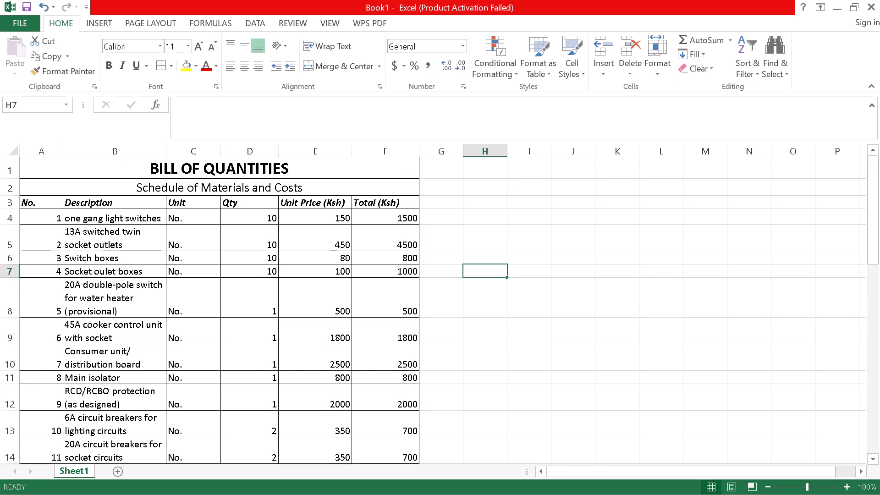
Collapse the formula bar to a single line.
left_click(868, 102)
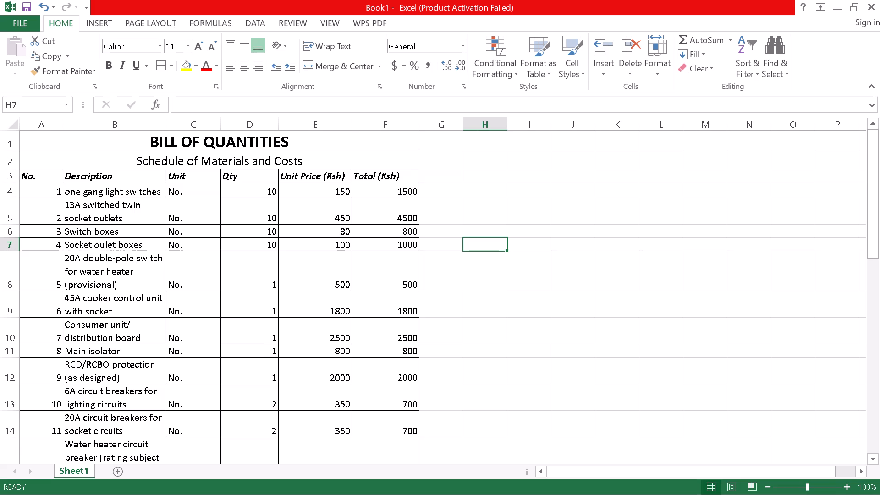
Review the table from the title to the last items, including the total formula in F8 and the headings in row 3.
left_click(390, 260)
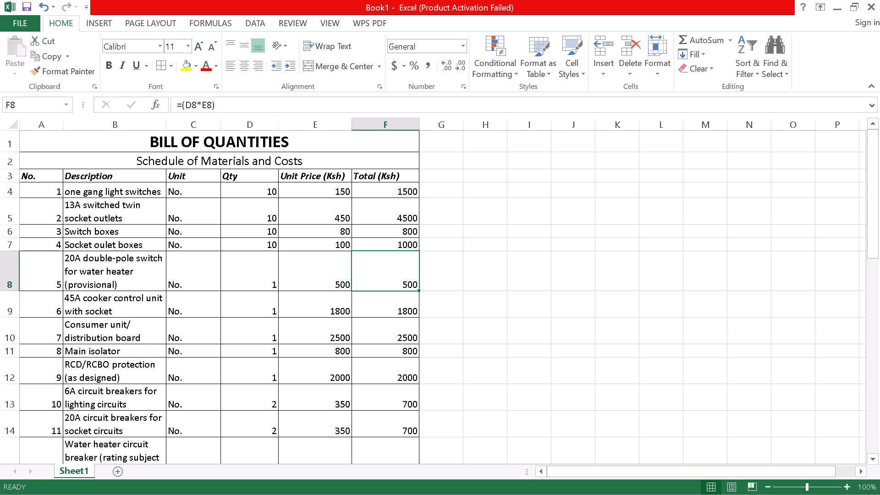
scroll(159, 262, "down", 3)
scroll(159, 262, "up", 2)
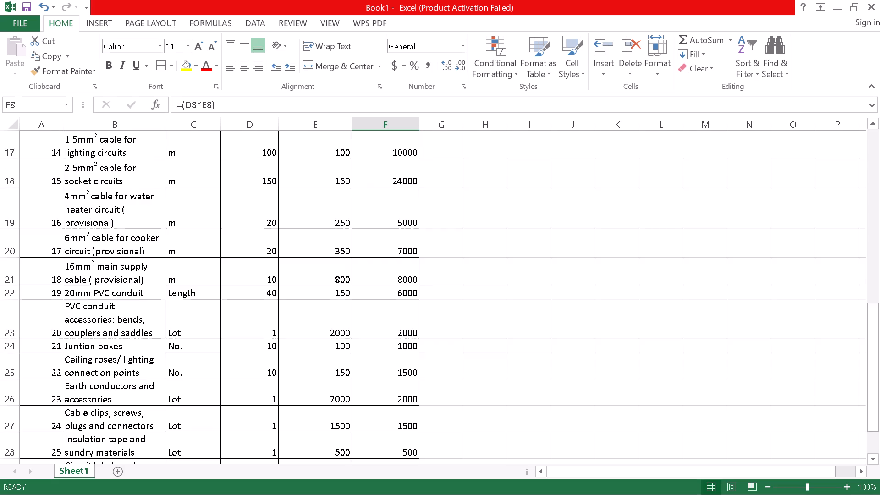
scroll(166, 262, "up", 1)
scroll(237, 257, "up", 2)
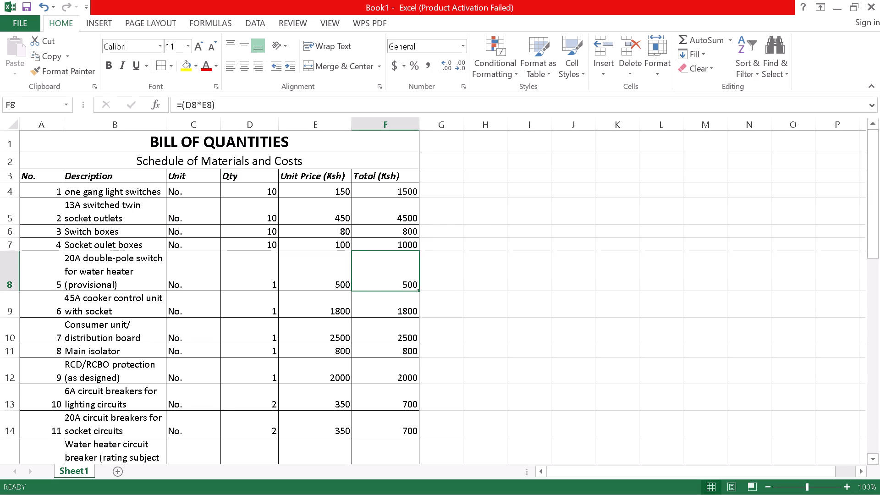
left_click(42, 174)
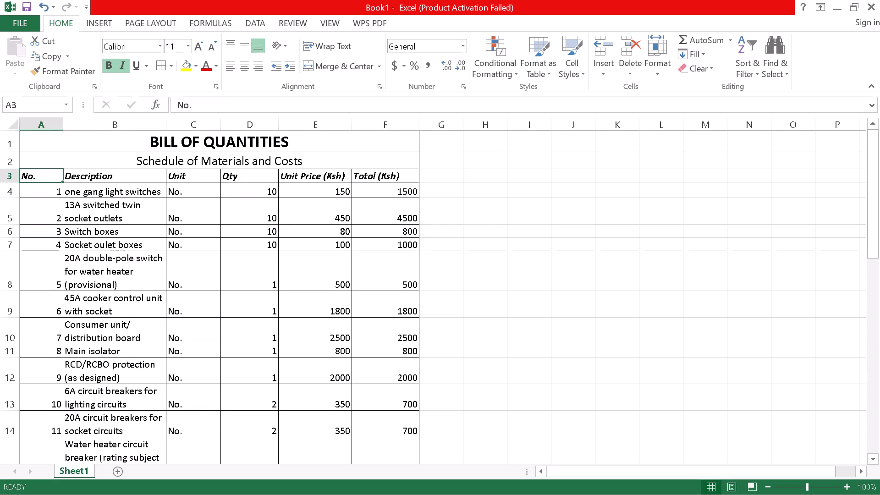
scroll(291, 345, "down", 1)
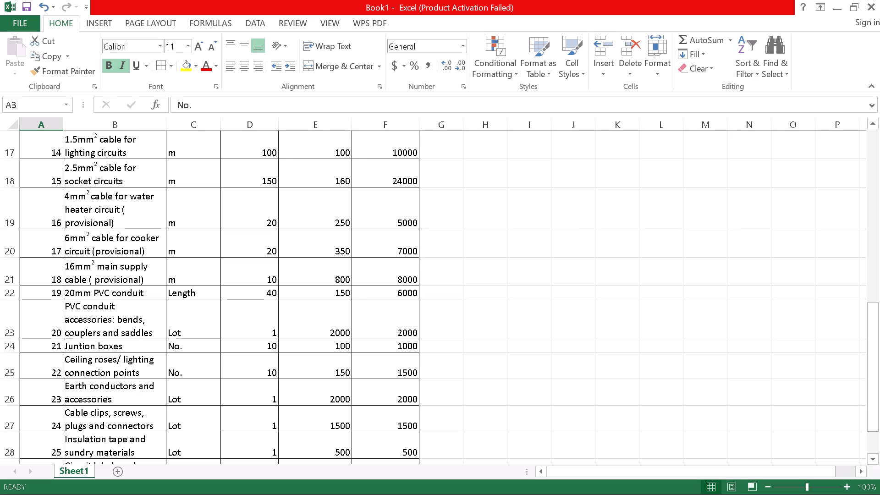
scroll(129, 253, "up", 4)
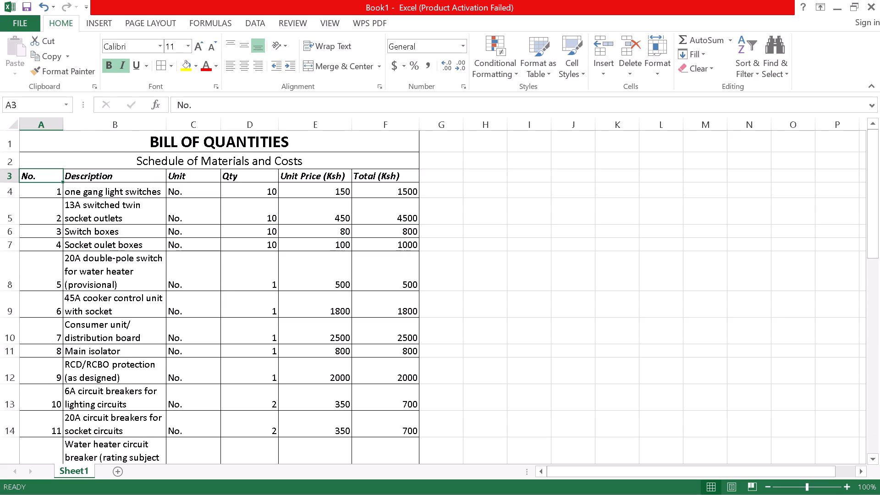
scroll(274, 260, "down", 2)
scroll(299, 261, "up", 1)
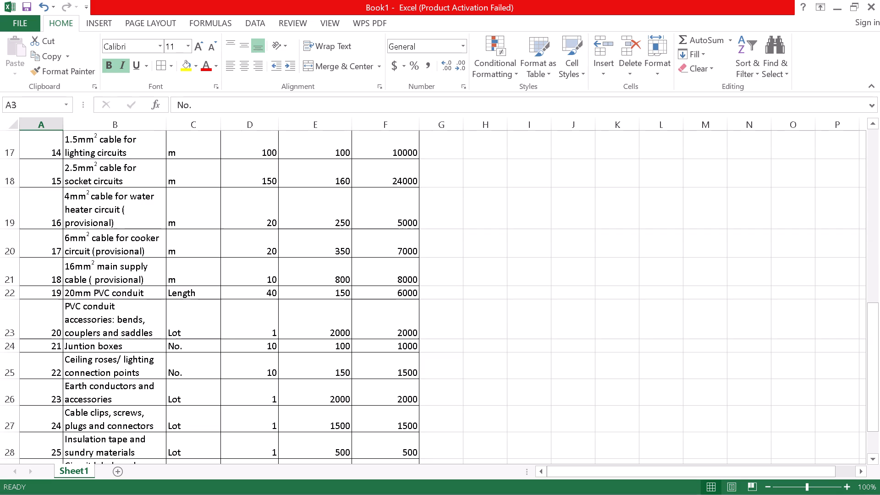
scroll(353, 275, "down", 1)
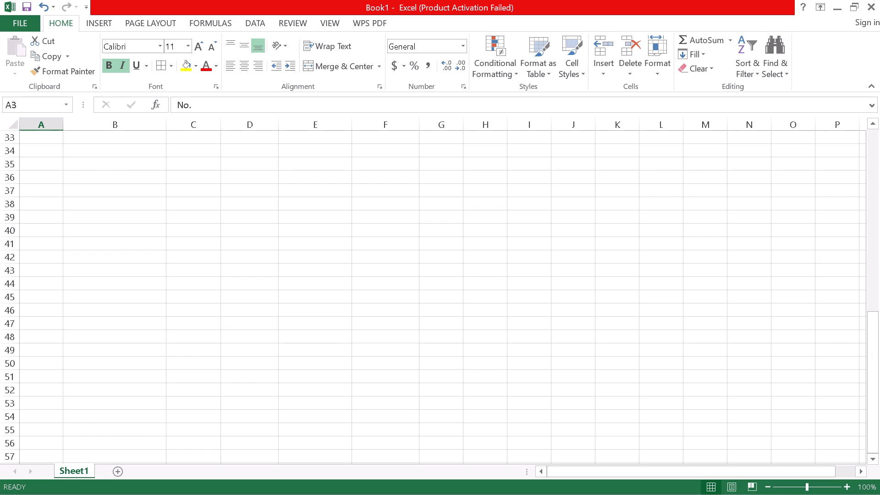
scroll(416, 257, "up", 2)
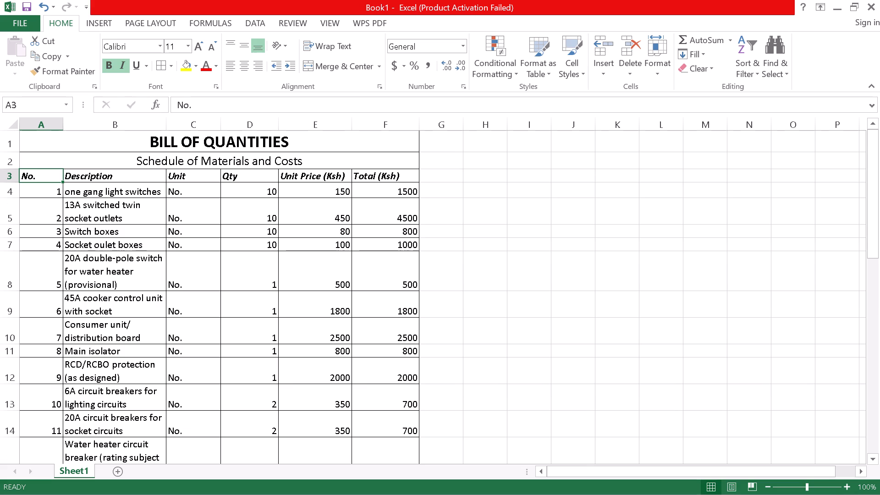
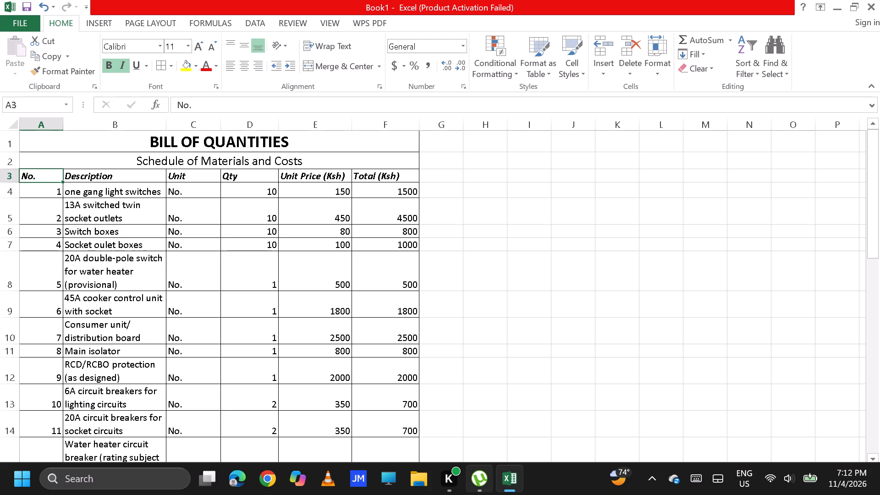
Enter the section heading "2. Labour and Other Costs" in A31, below the last material item.
scroll(371, 319, "down", 3)
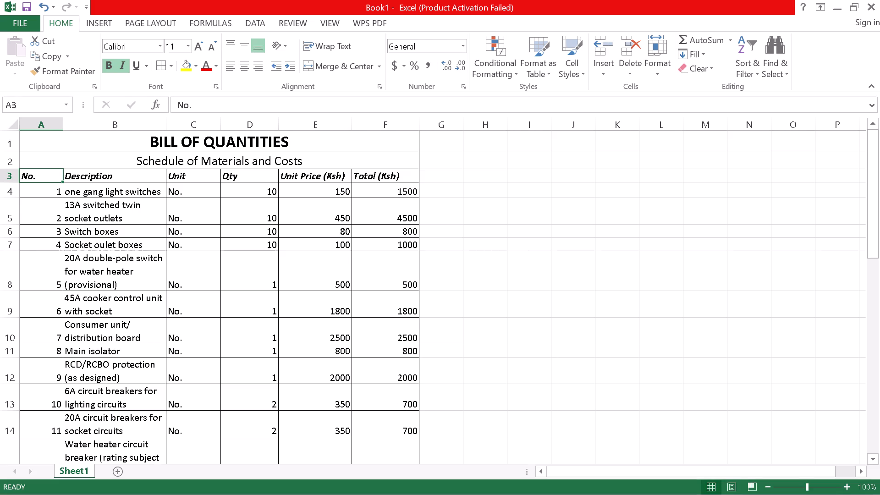
scroll(371, 319, "down", 9)
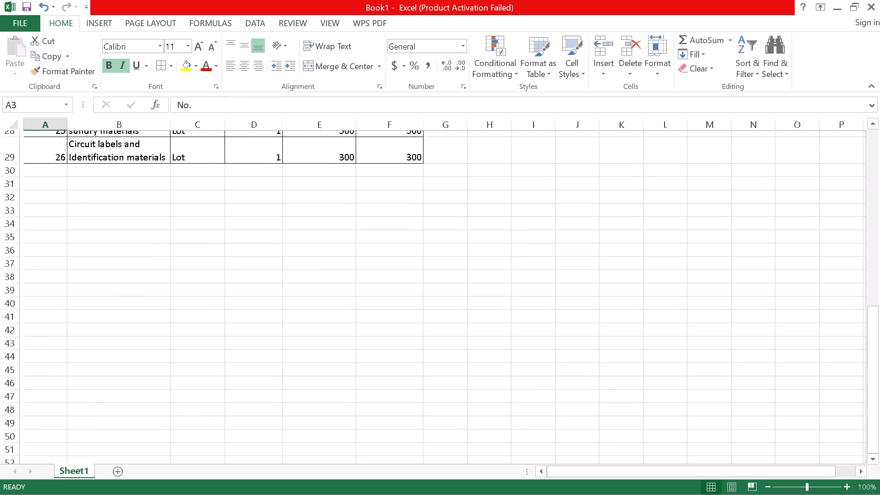
scroll(371, 319, "down", 1)
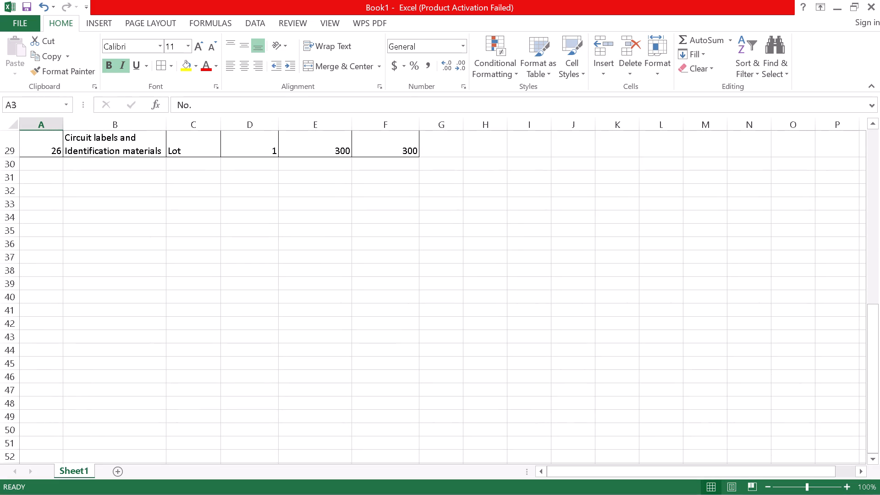
left_click(48, 177)
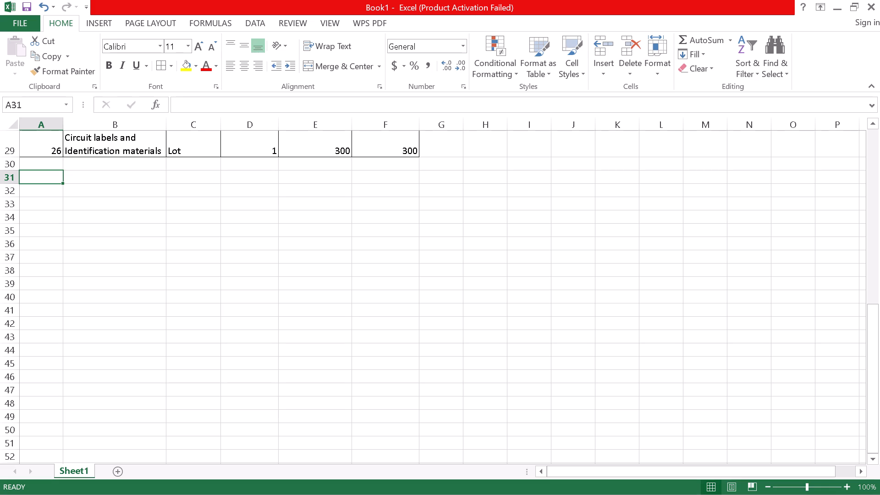
scroll(119, 269, "up", 6)
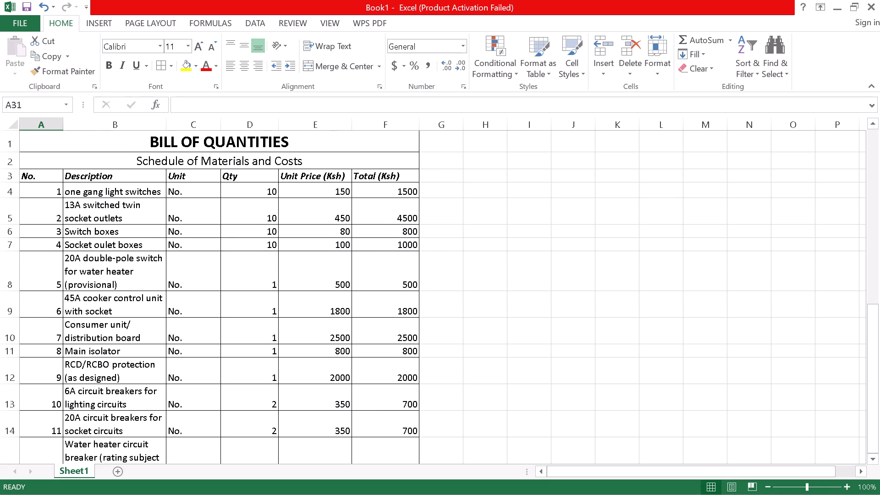
scroll(115, 270, "down", 9)
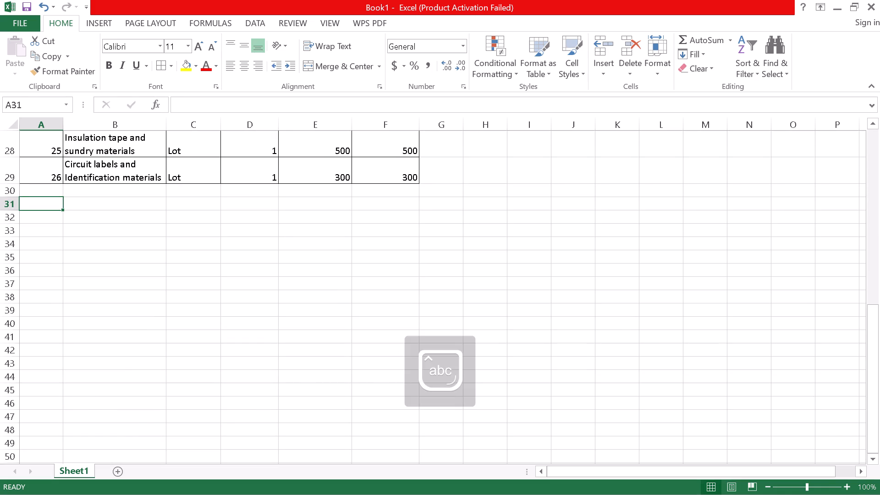
key("l")
key("BackSpace")
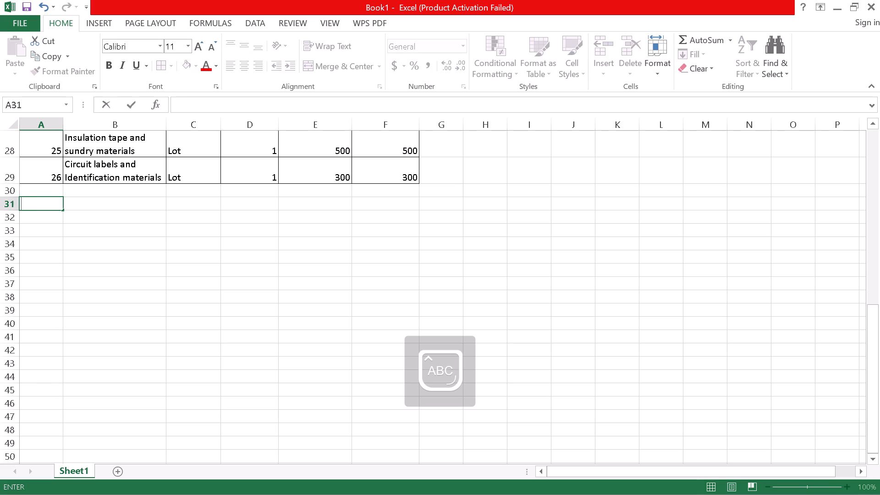
key("2")
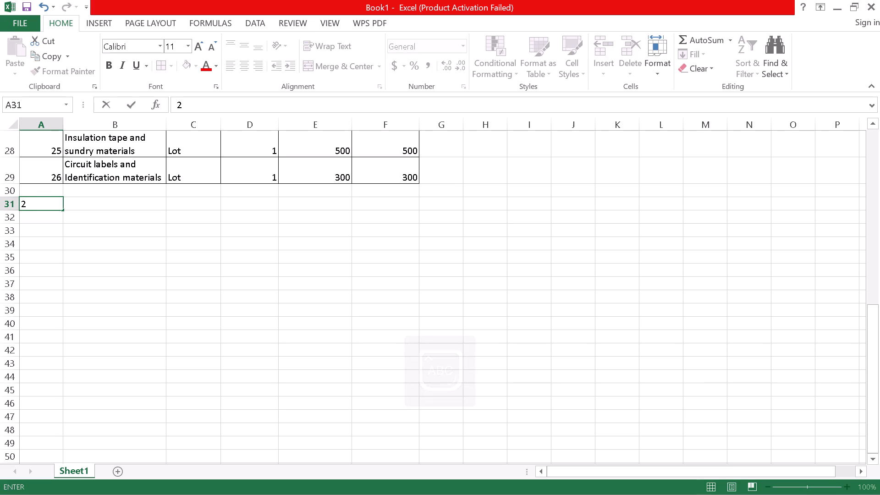
key("period")
key("space")
key("l")
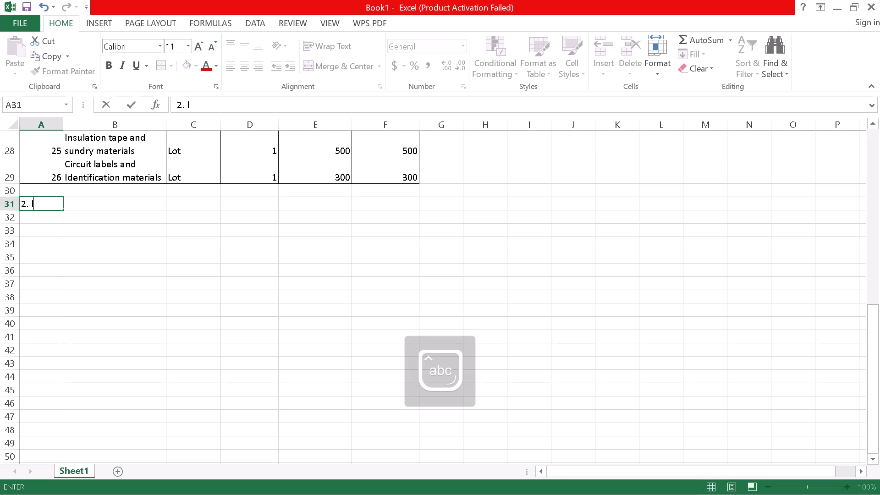
key("BackSpace")
key("l")
type("abour")
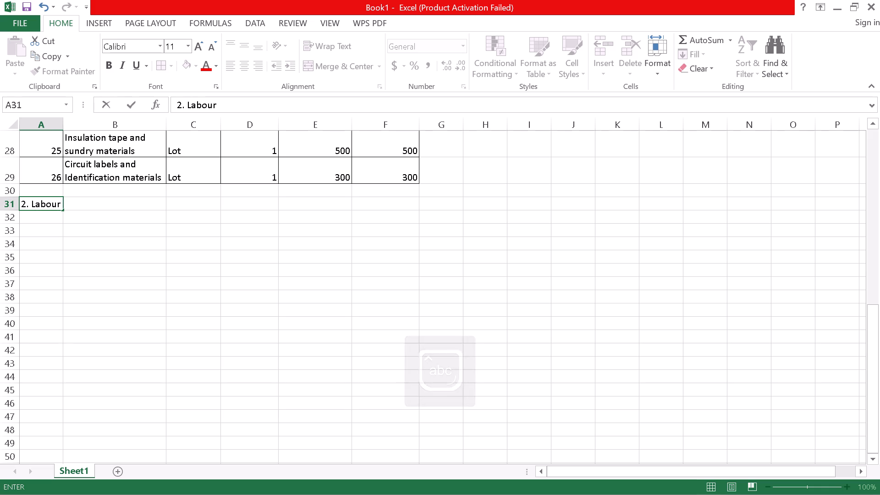
key("space")
type("a")
type("nd")
key("space")
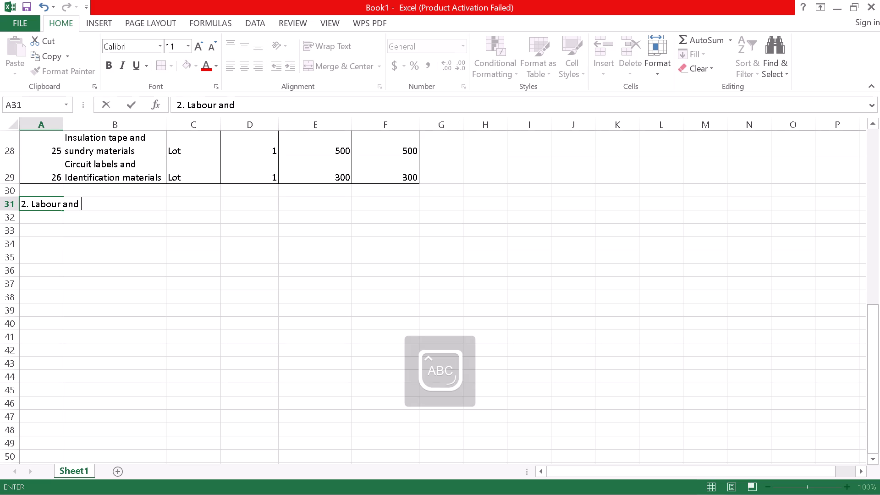
key("o")
type("ther")
key("space")
key("c")
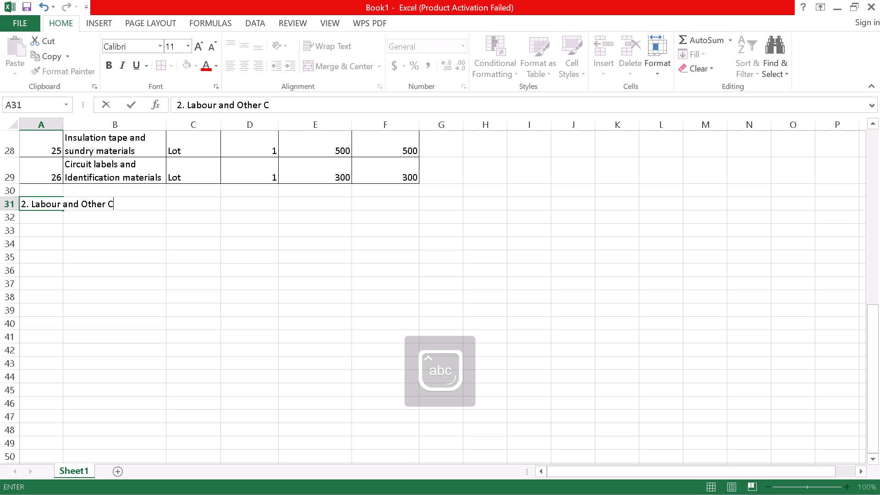
type("os")
type("ts")
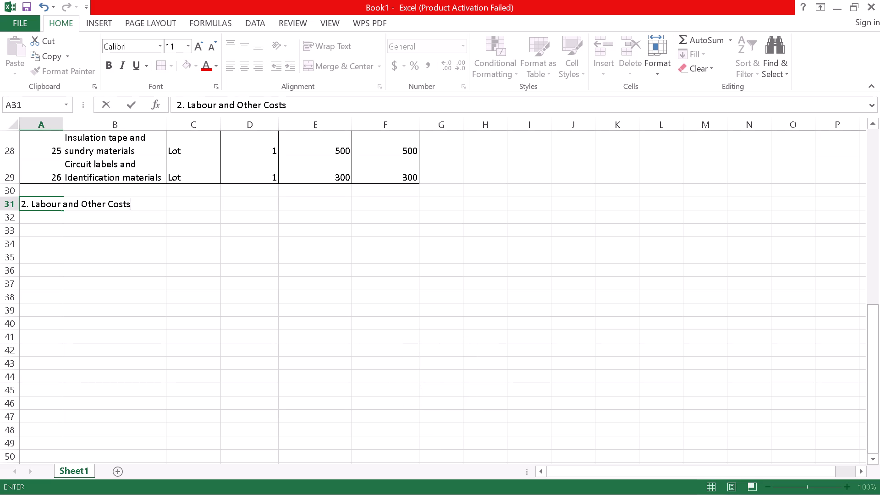
Enter the column heading "Description" in A32, under the Labour and Other Costs heading.
left_click(52, 218)
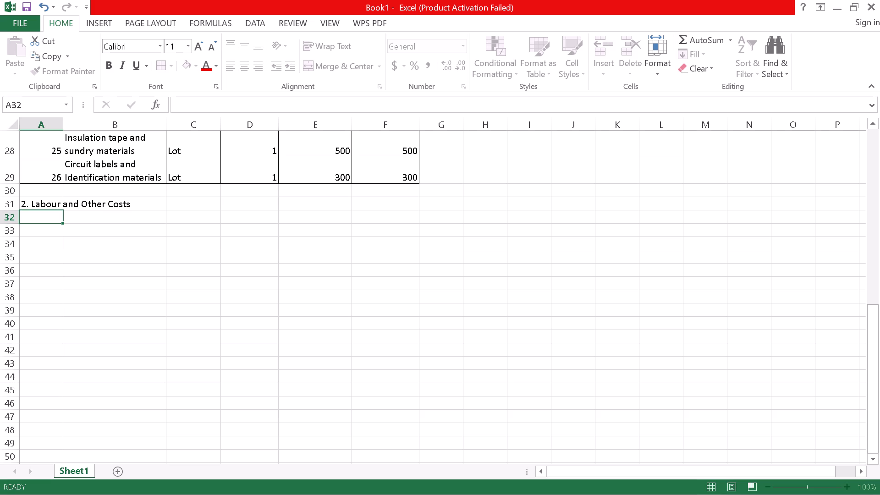
key("d")
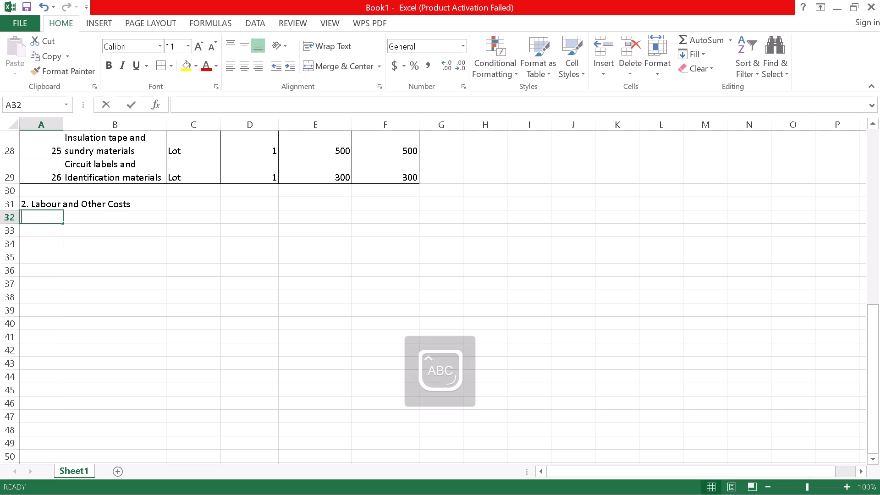
type("es")
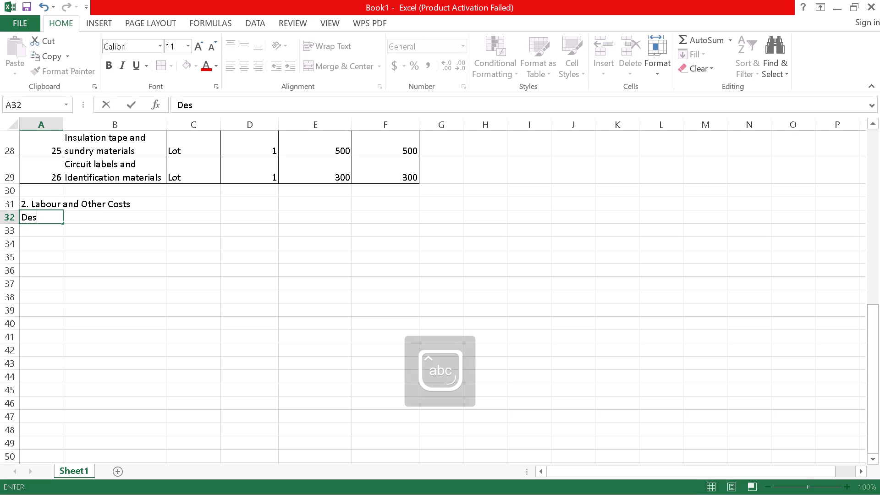
type("cr")
type("iption")
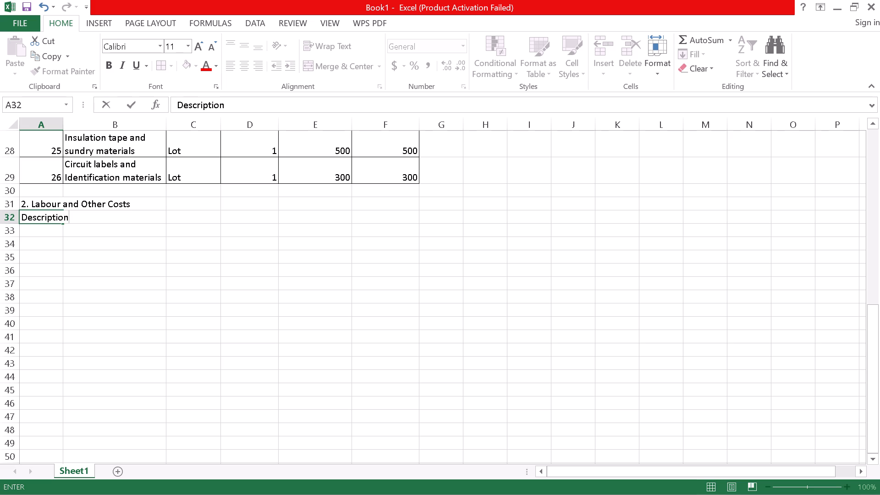
left_click(113, 220)
left_click(83, 214)
left_click(185, 218)
Enter the column heading "Estimated Cost (Ksh)" in B32, beside Description.
left_click(105, 219)
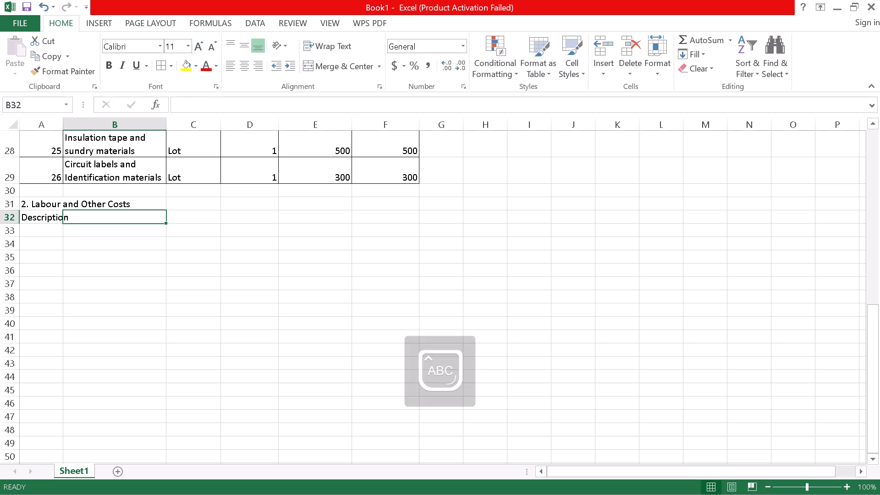
key("e")
key("s")
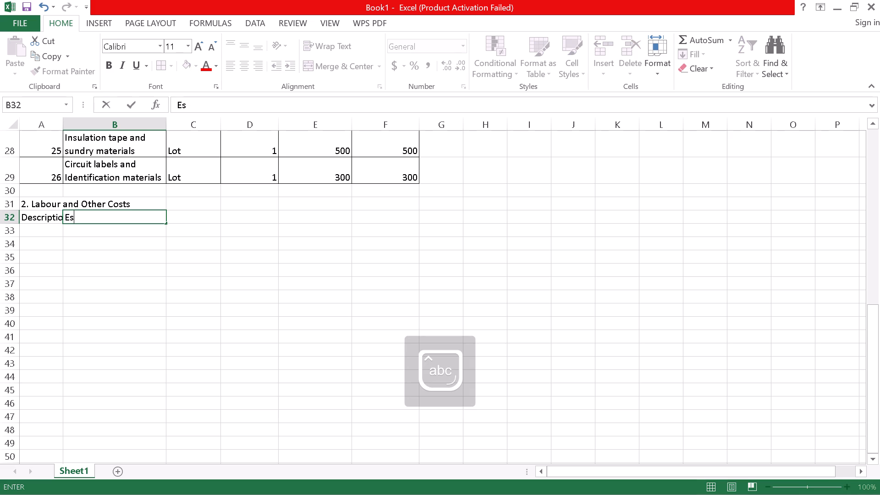
type("tima")
key("t")
type("ed co")
key("BackSpace")
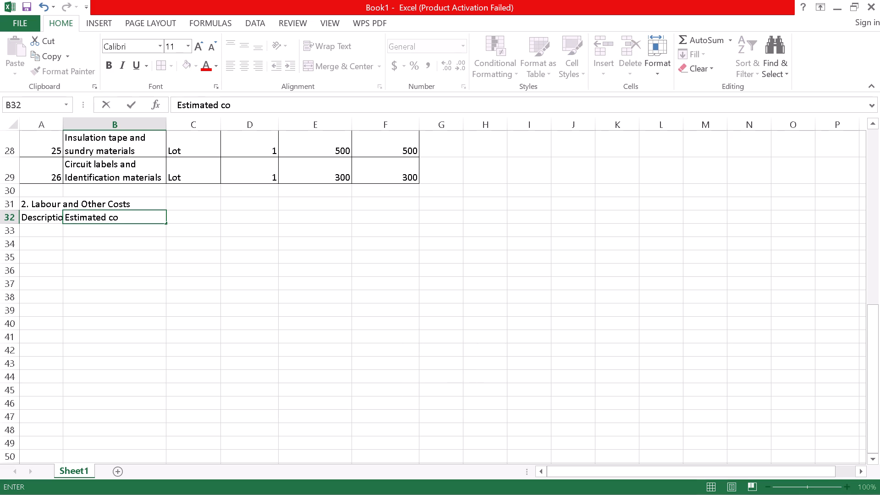
key("BackSpace")
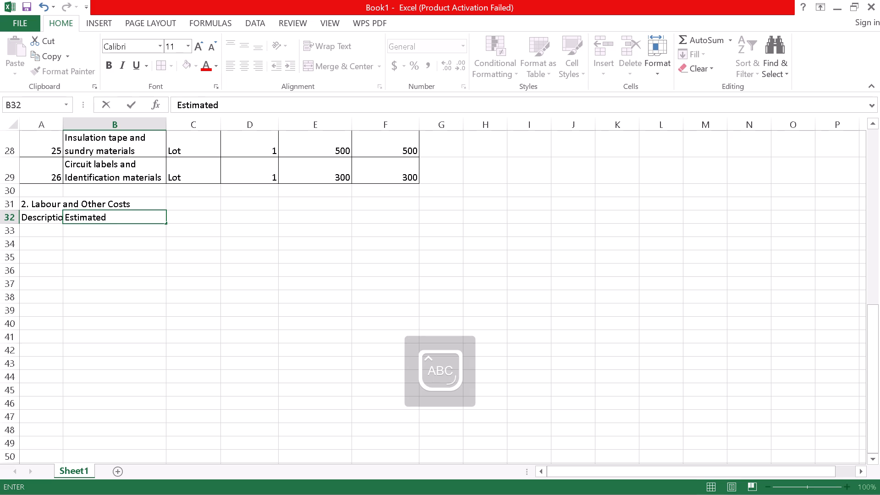
key("c")
type("ost")
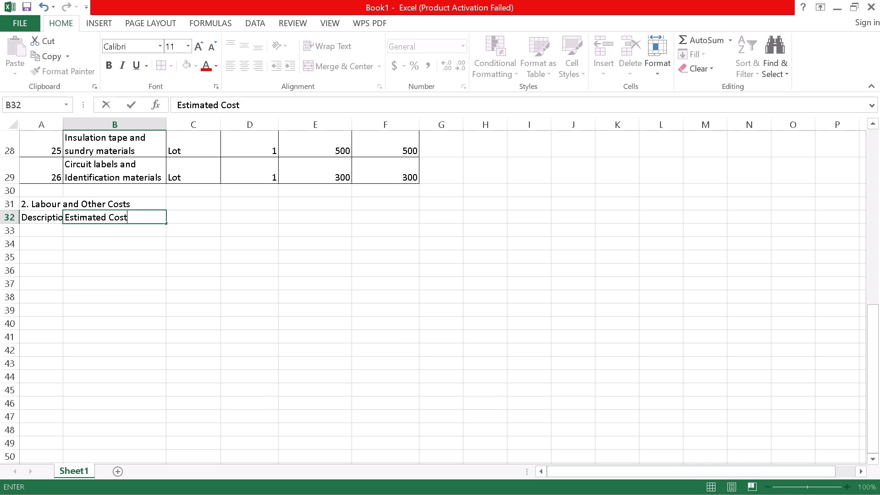
key("space")
key("shift+parenleft")
key("k")
type("sh")
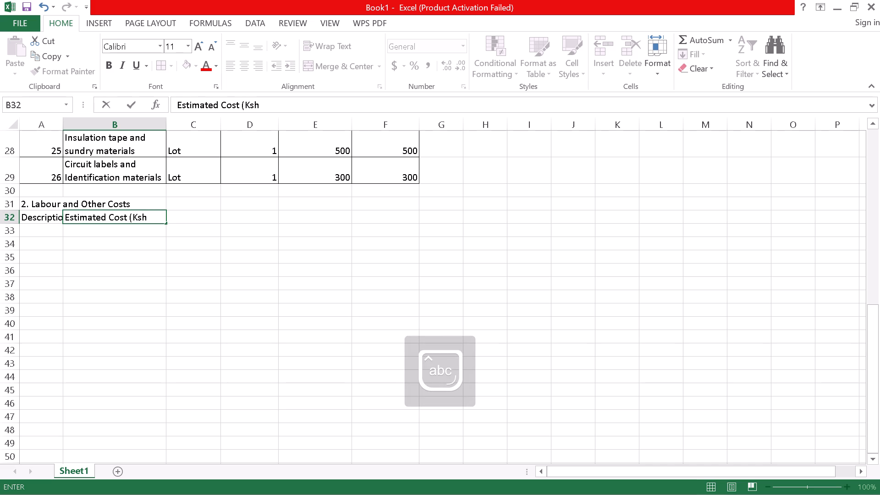
key("shift+parenright")
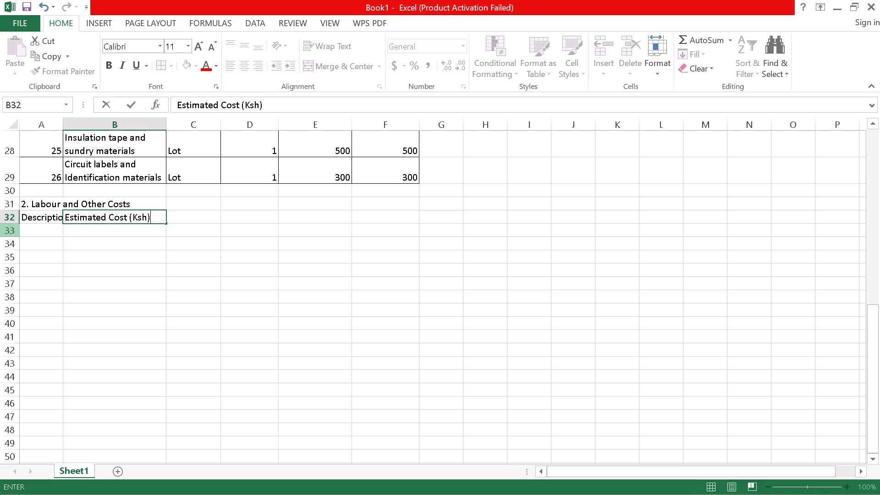
Enter the item "Electrical installation labour" in A33, under the Description heading of the Labour and Other Costs section.
left_click(41, 227)
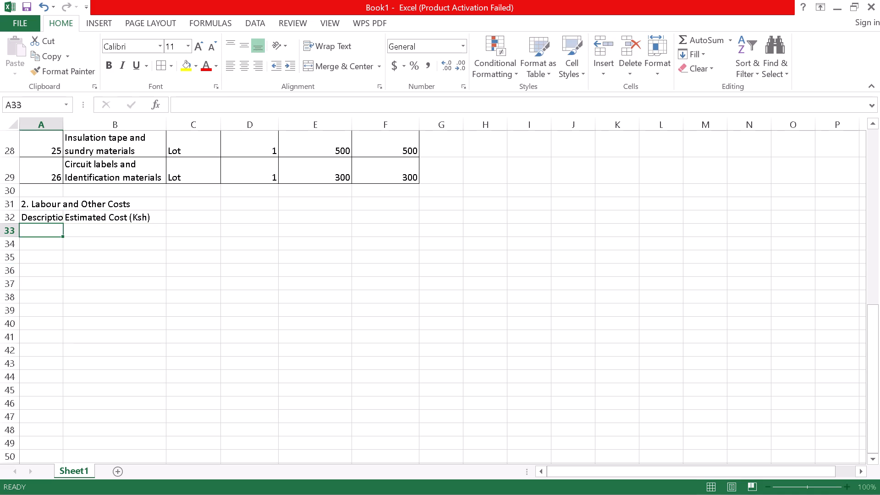
key("e")
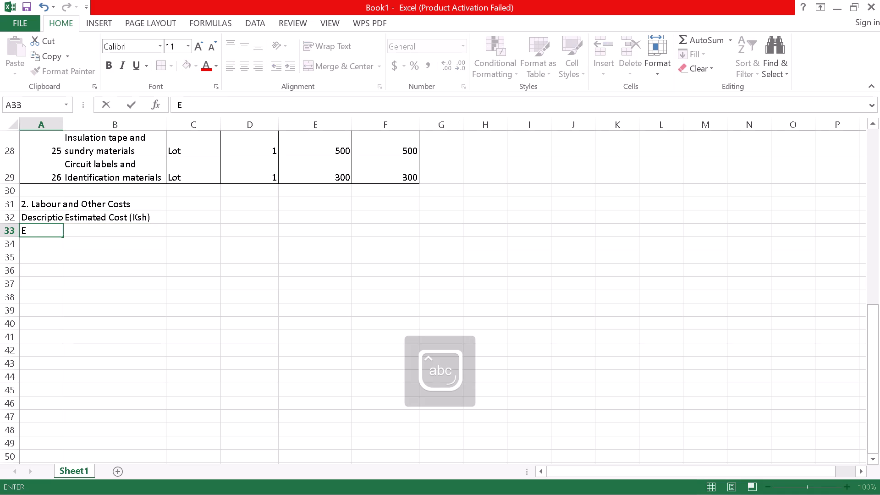
type("lectri")
key("c")
type("al")
key("space")
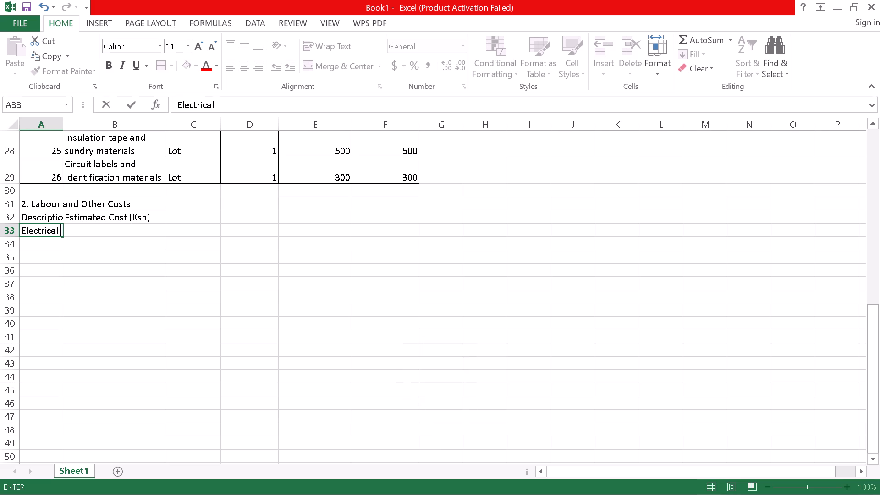
type("installation")
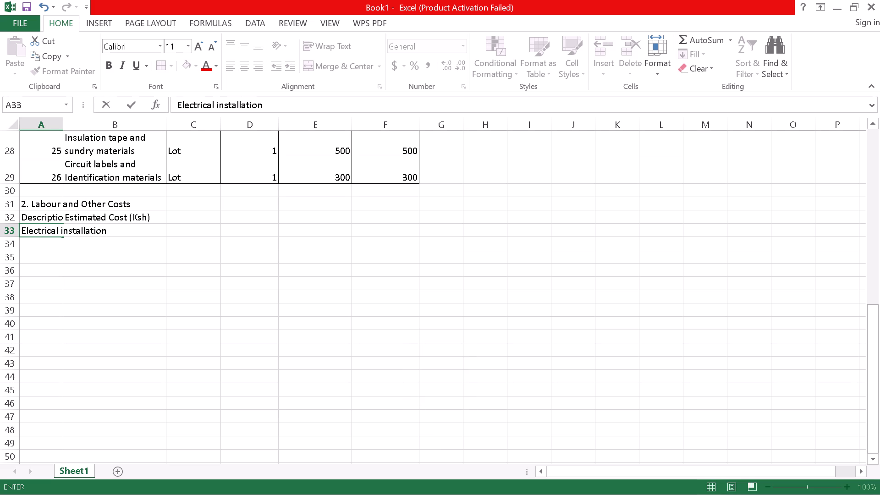
key("space")
type("labo")
key("u")
key("r")
key("Down")
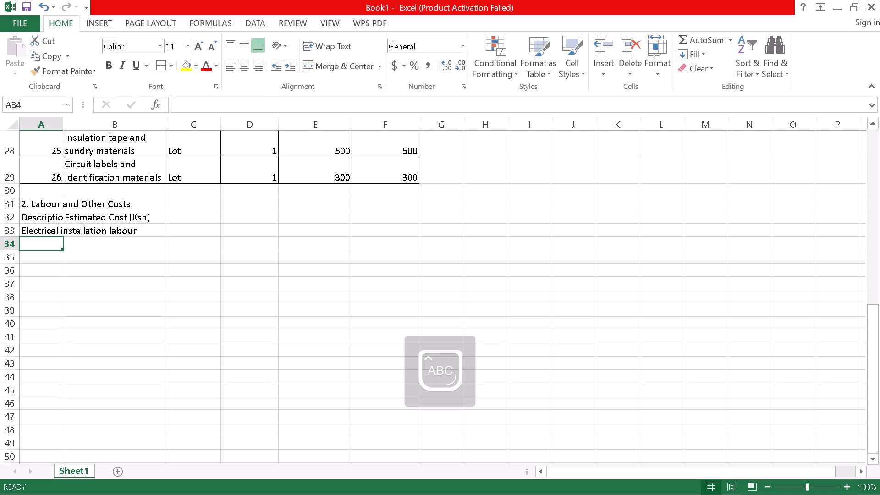
Enter the item "Testing and commissioning" in A34, below Electrical installation labour.
key("t")
type("esting and")
key("space")
type("com")
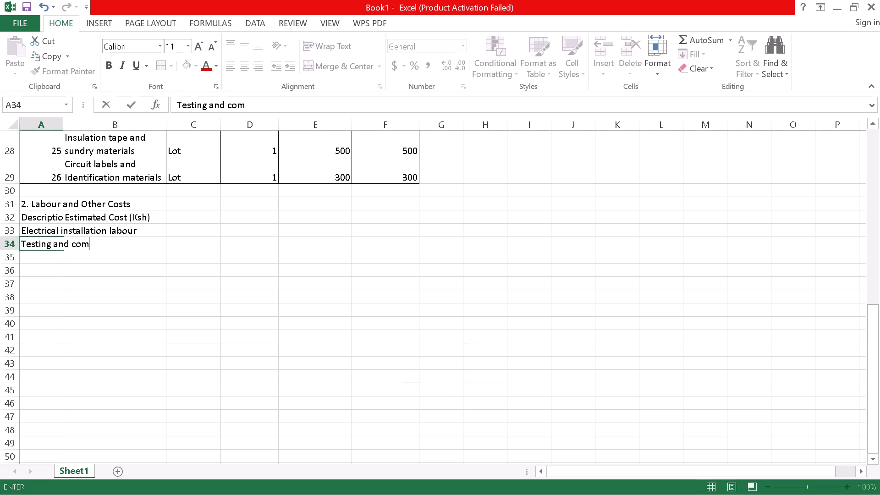
key("m")
type("issioning")
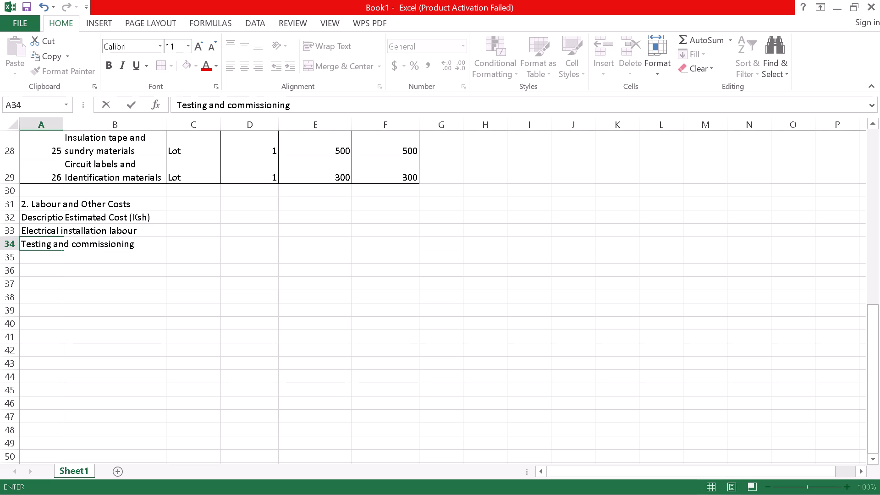
key("Down")
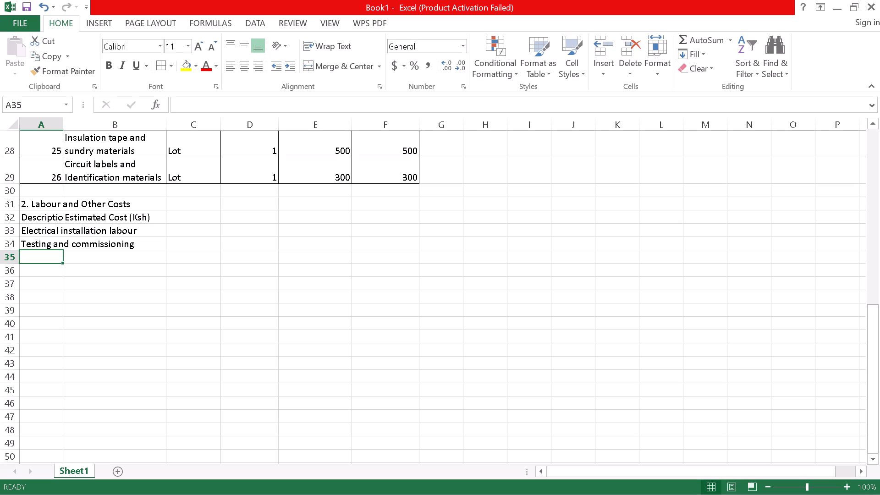
Enter the item "Transport and delivery" in A35, below Testing and commissioning.
key("t")
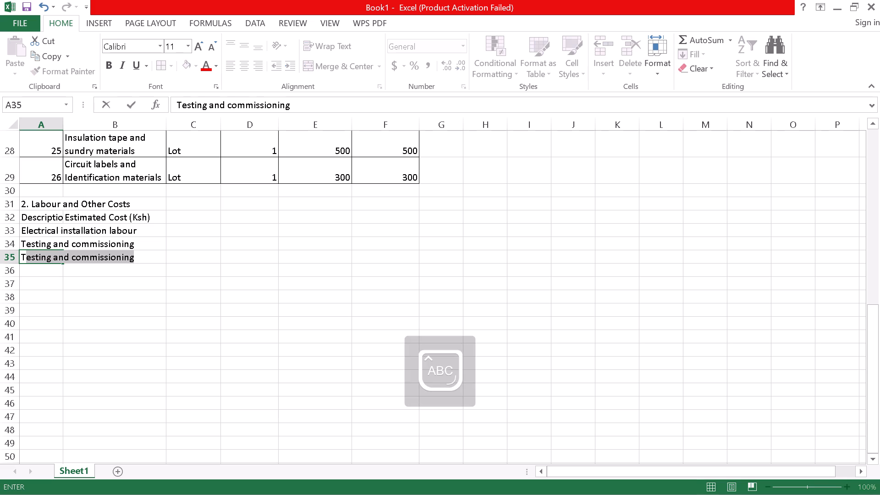
type("ra")
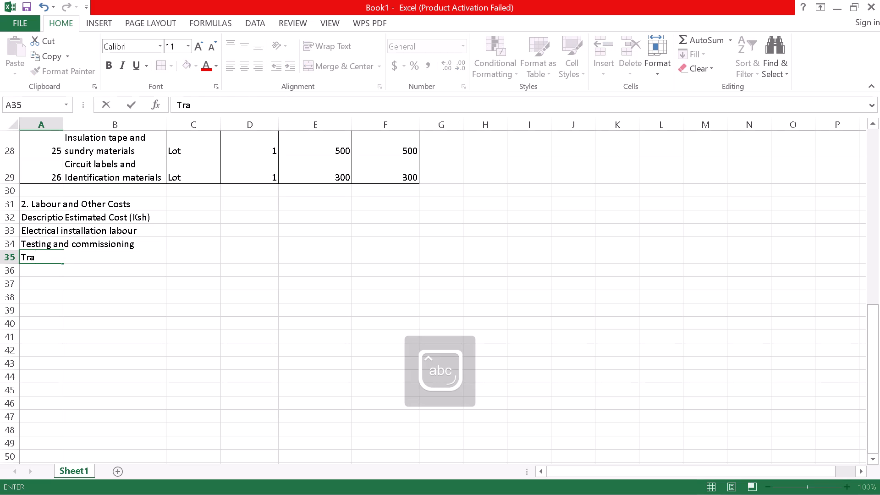
type("nsport")
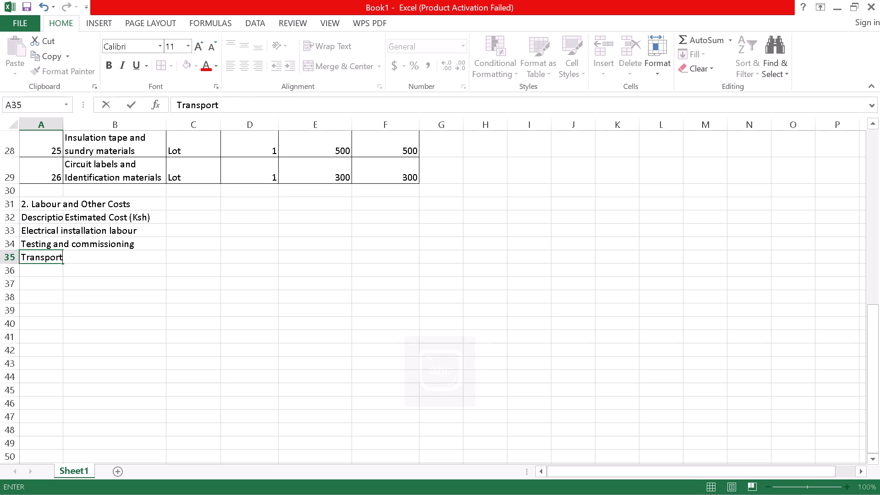
key("space")
type("and delivert")
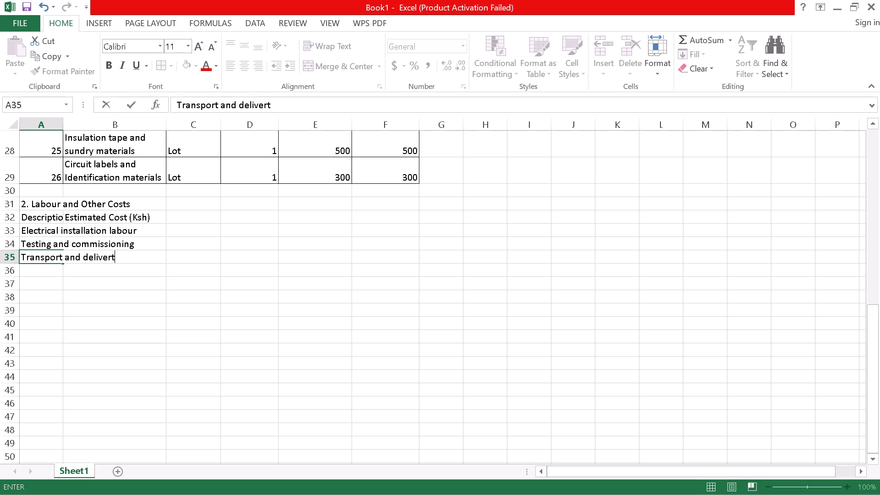
key("BackSpace")
key("y")
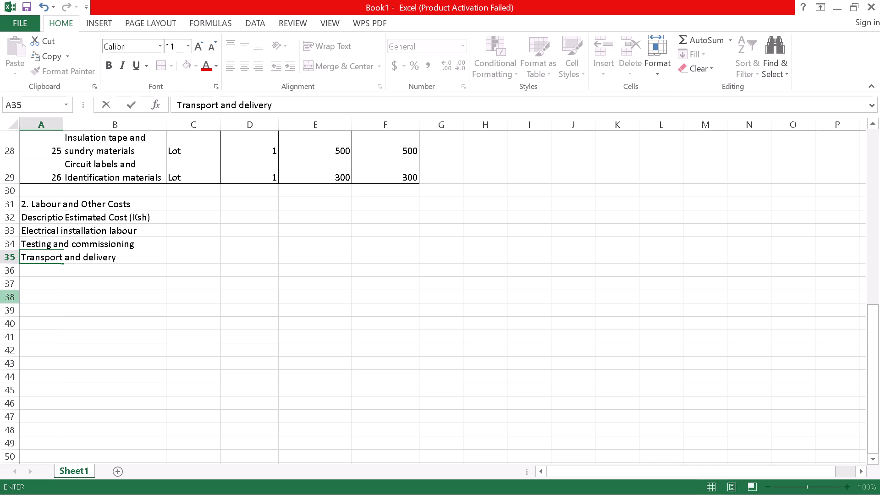
Enter the section heading "3.Summary of Estimated Costs" in A37, leaving row 36 blank below the labour items.
left_click(39, 284)
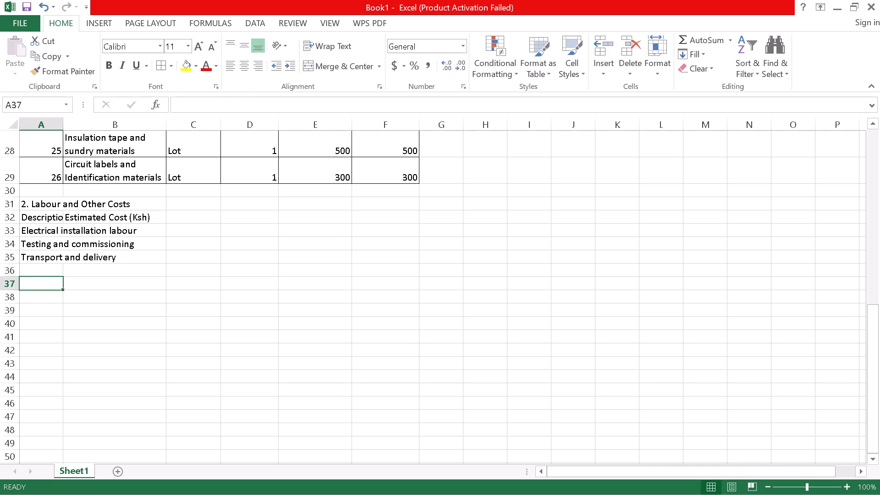
key("3")
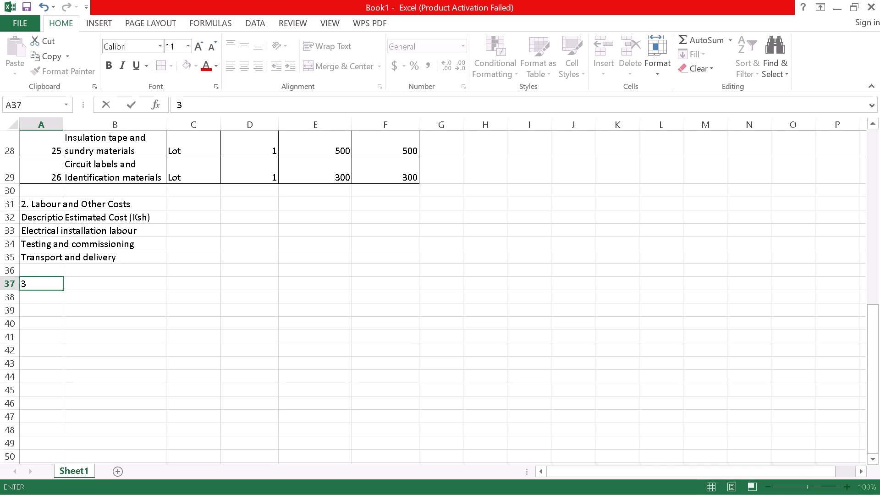
key("period")
key("s")
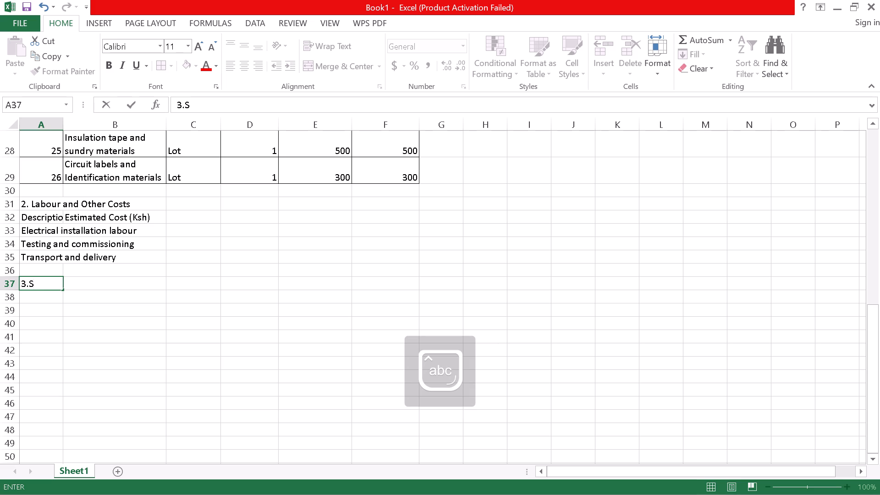
type("umma")
type("ry")
key("space")
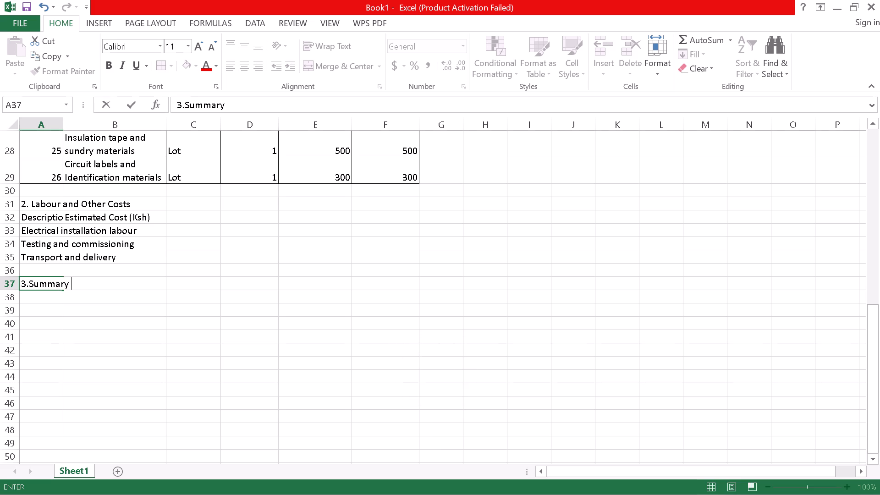
type("of")
key("space")
key("e")
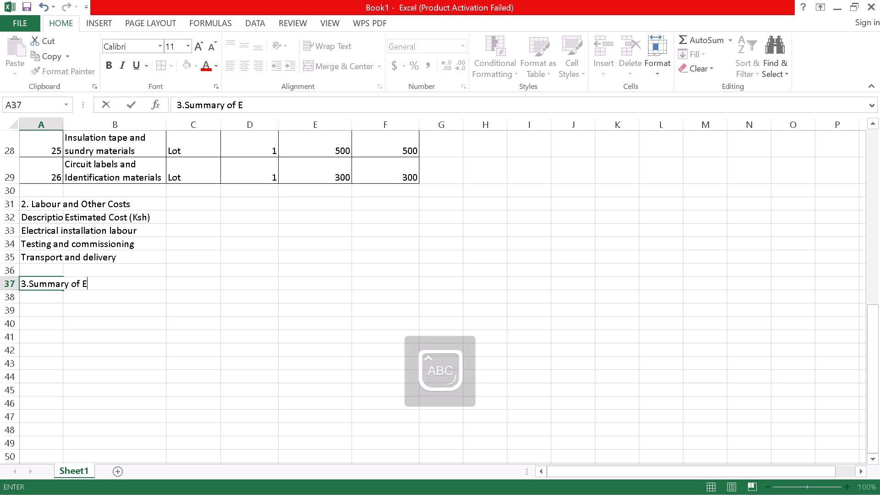
type("stimated")
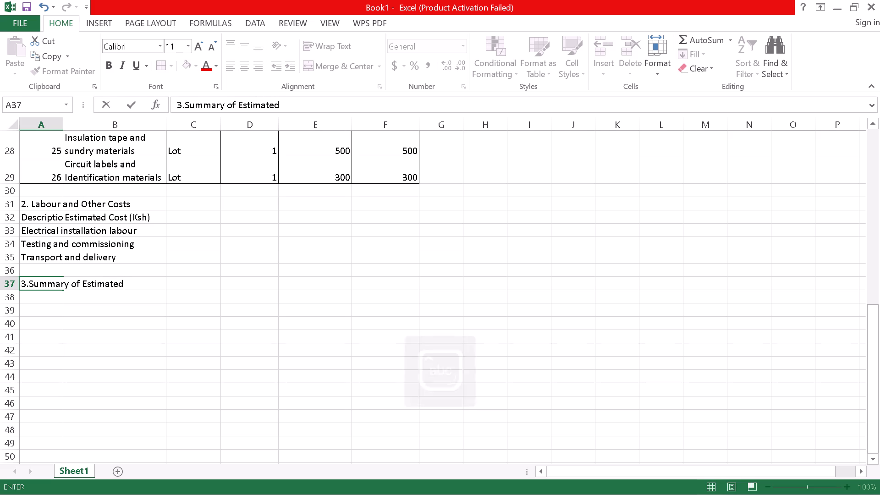
key("space")
key("c")
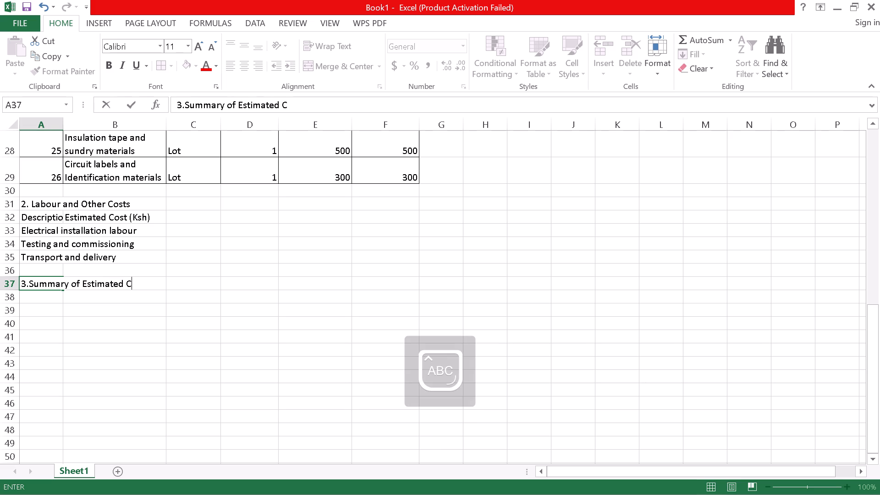
type("osts")
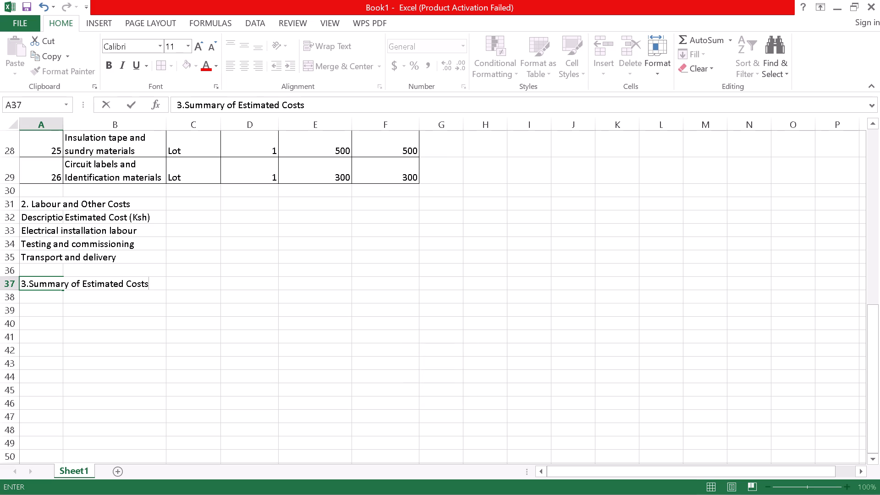
key("Down")
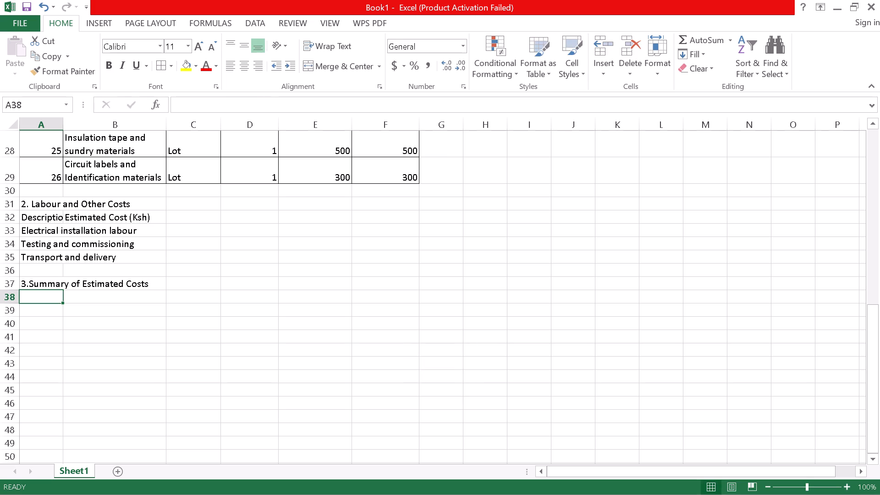
Enter the summary label "Total material cost" in A38, under the Summary of Estimated Costs heading.
key("t")
type("ota")
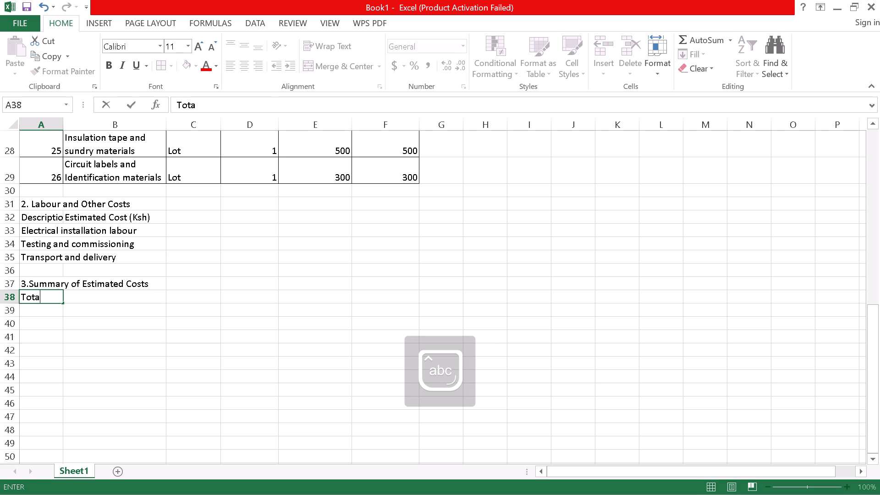
type("l mater")
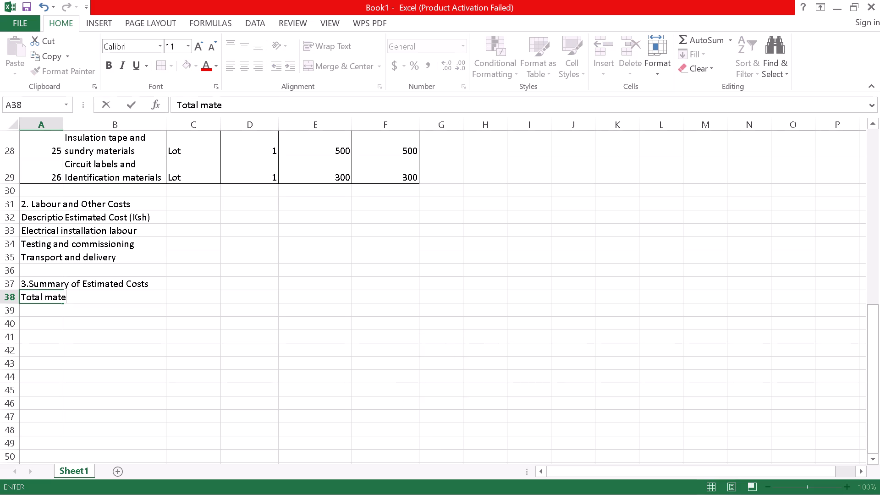
type("ial")
key("space")
type("cost")
key("Down")
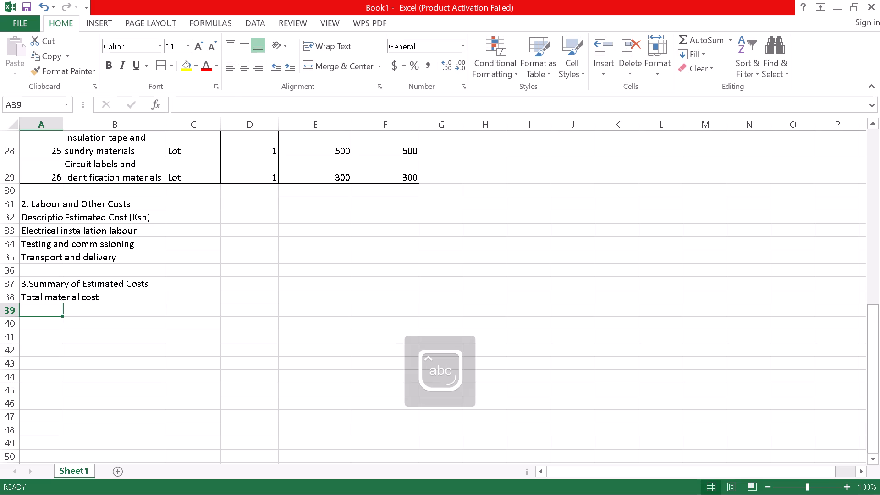
Enter the summary label "Total labour and other costs" in A39, below Total material cost.
key("t")
key("backslash")
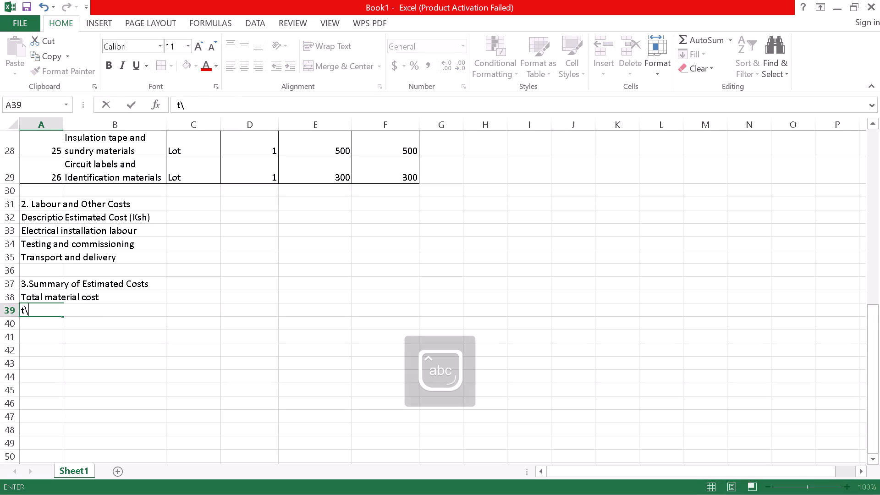
key("BackSpace")
key("BackSpace")
key("t")
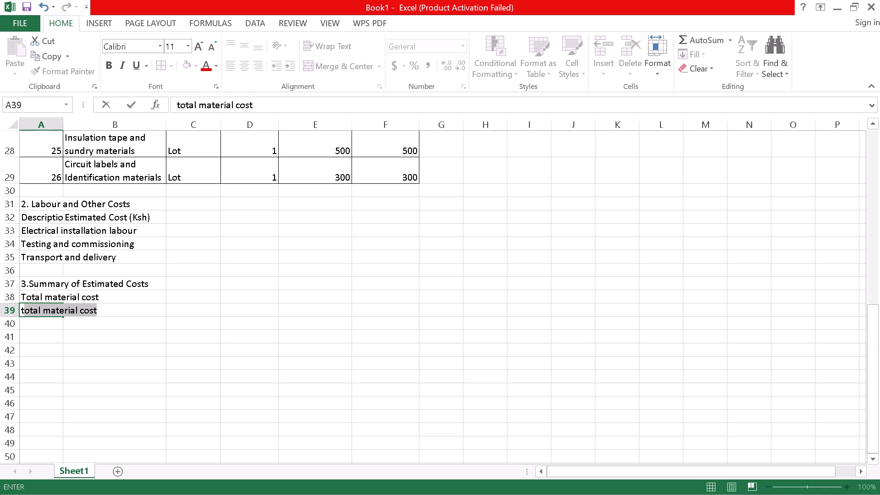
type("ota")
key("BackSpace")
key("BackSpace")
key("BackSpace")
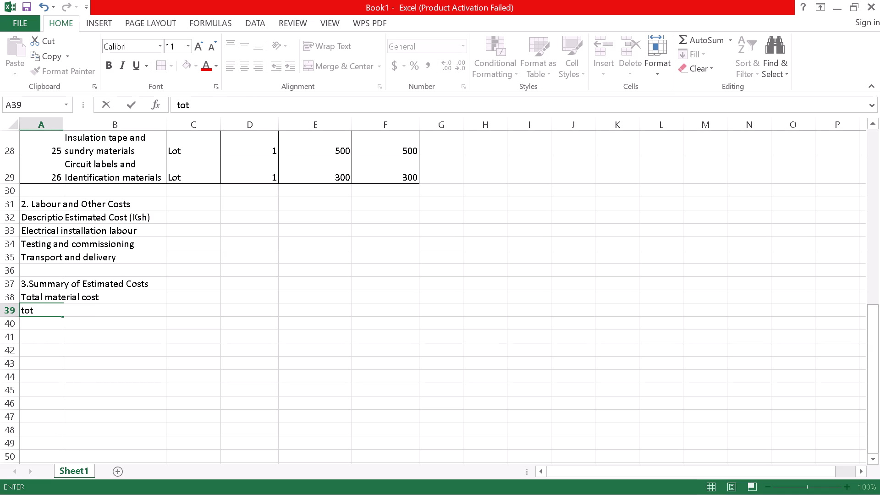
key("BackSpace")
key("BackSpace")
key("t")
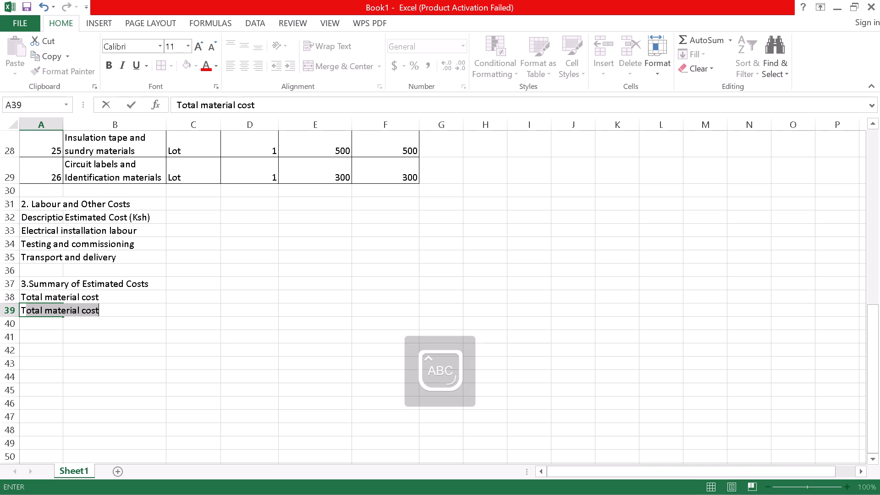
key("o")
type("ta")
type("l la")
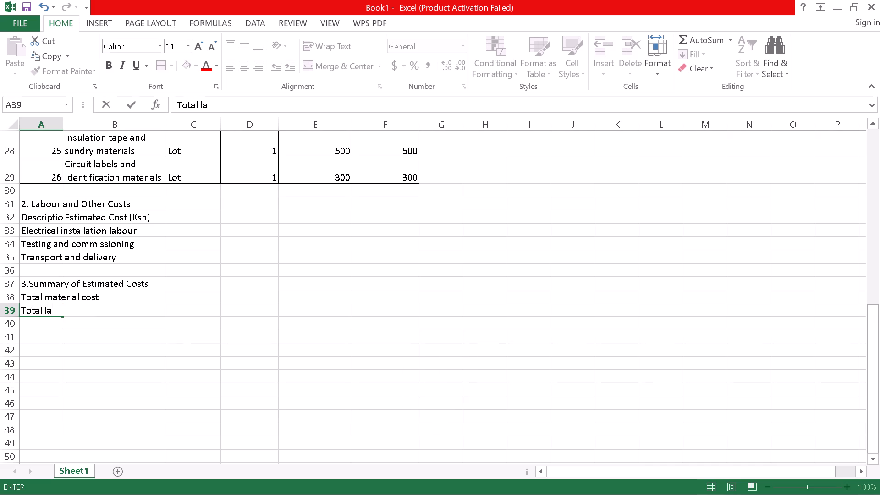
type("bour and other cos")
type("ts")
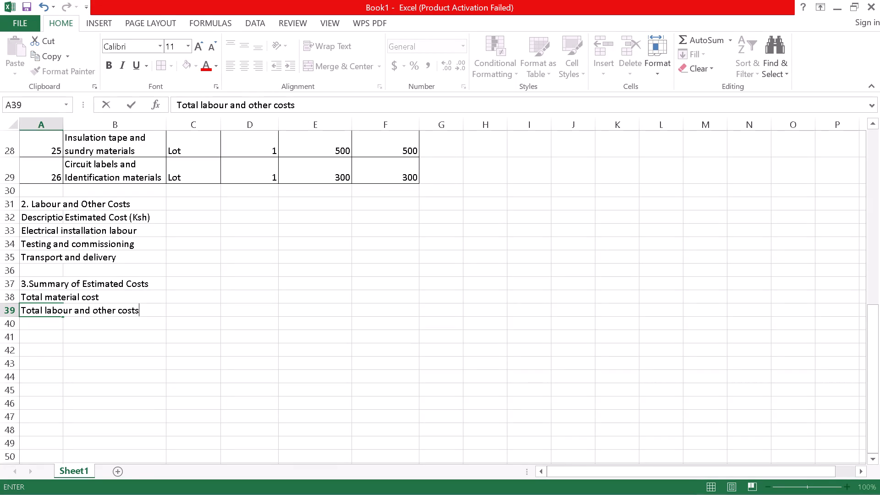
key("Down")
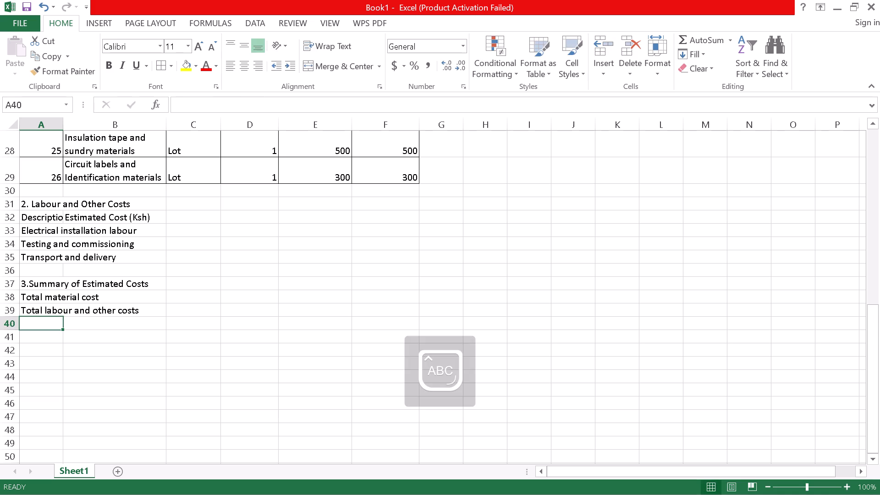
Enter the summary label "Subtotal" in A40, below Total labour and other costs.
key("s")
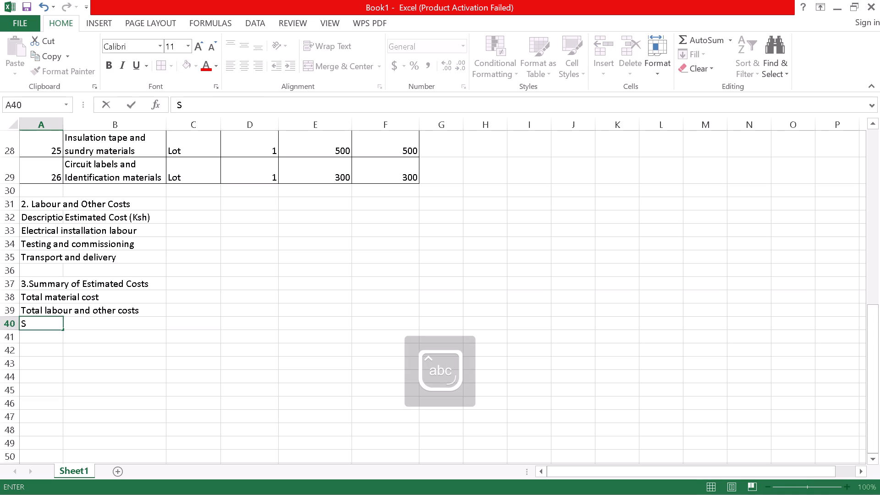
type("ub")
type("total")
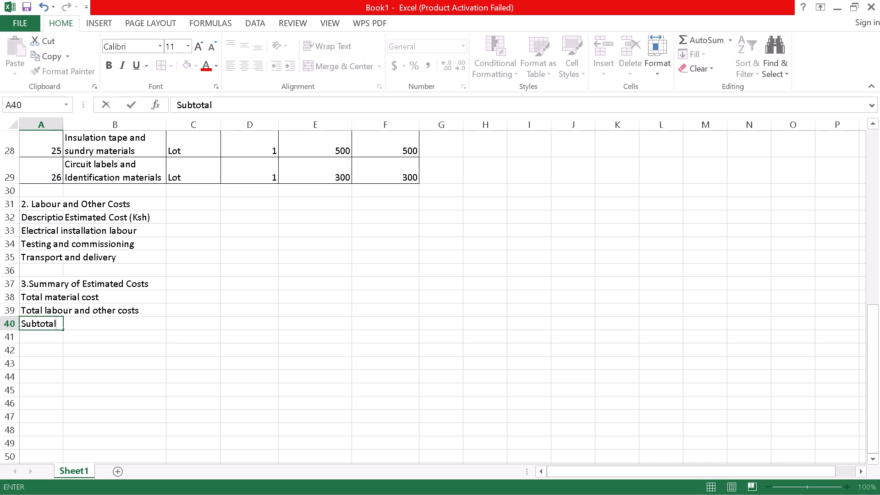
key("Down")
Enter the summary label "Contingency allowance (5%)" in A41, below Subtotal.
key("c")
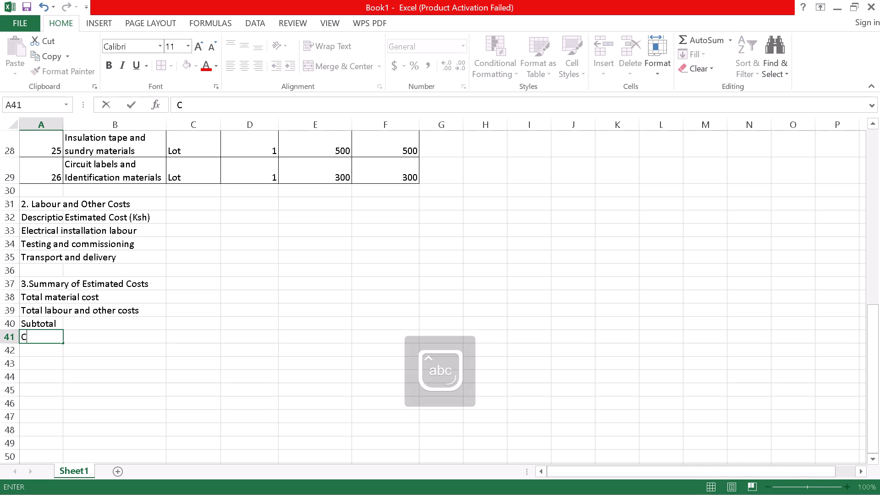
type("onti")
key("g")
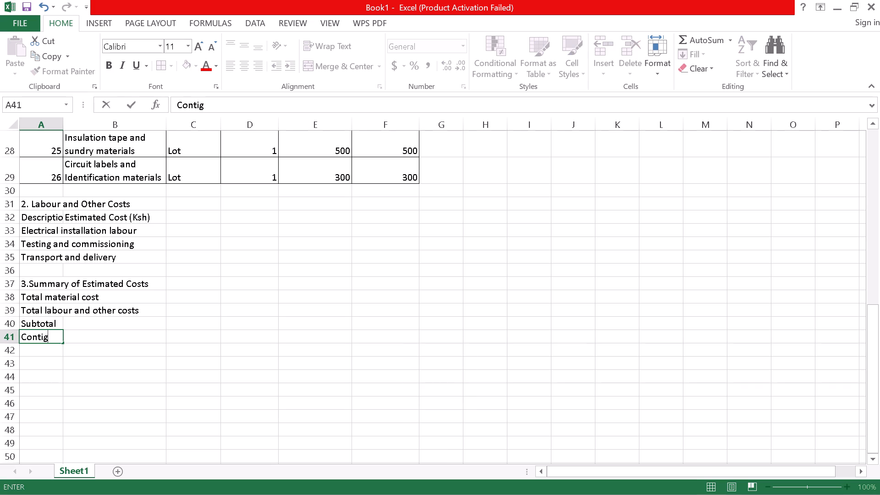
key("BackSpace")
type("ngen")
type("cy")
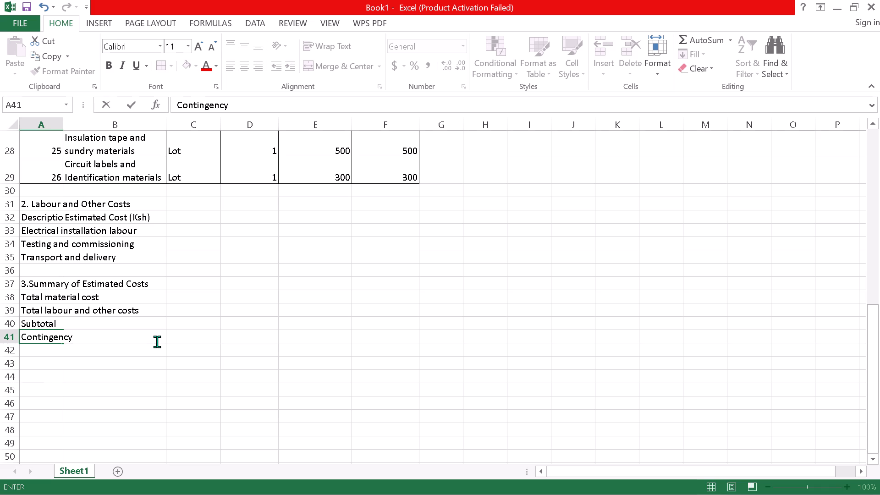
key("space")
type("allowance")
key("space")
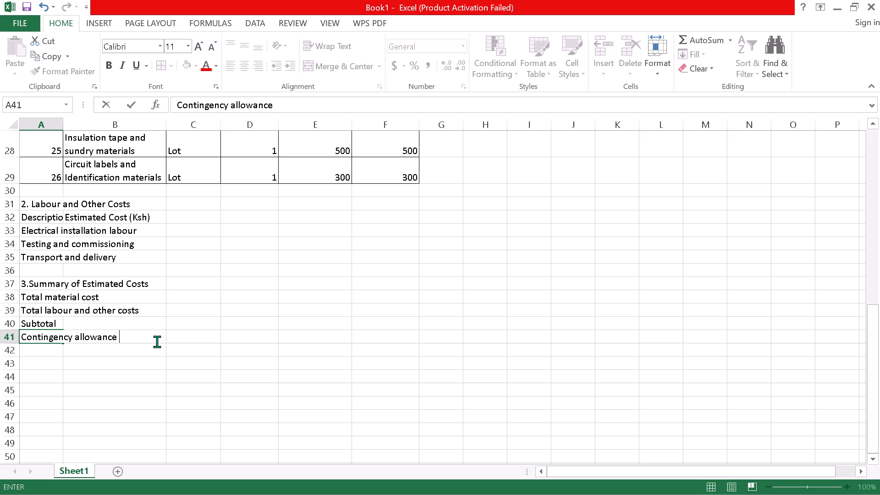
key("shift+parenleft")
key("5")
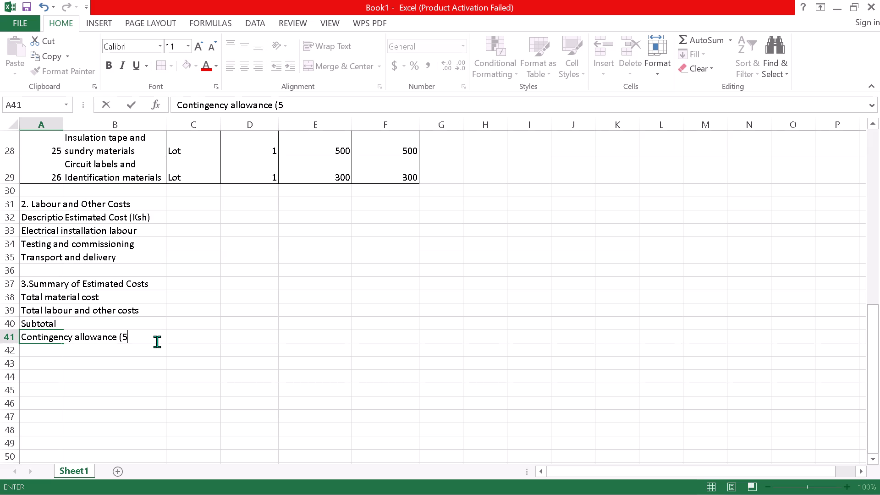
key("shift+percent")
key("shift+parenright")
key("space")
key("Down")
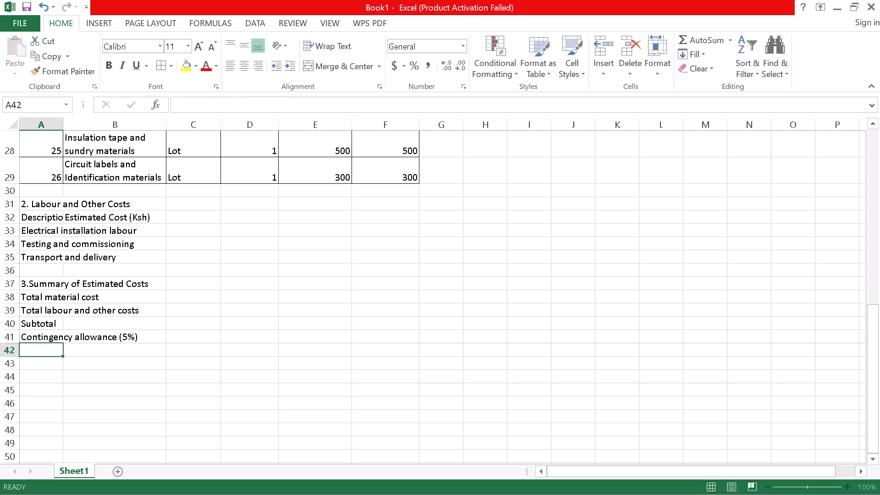
Enter the summary label "GRAND TOTAL" in capitals in A42, below the contingency allowance.
key("g")
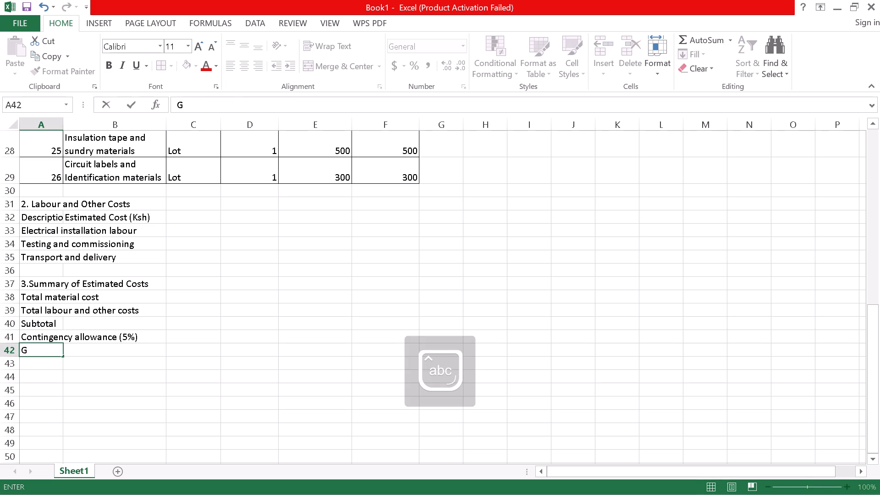
type("ran")
type("d")
key("space")
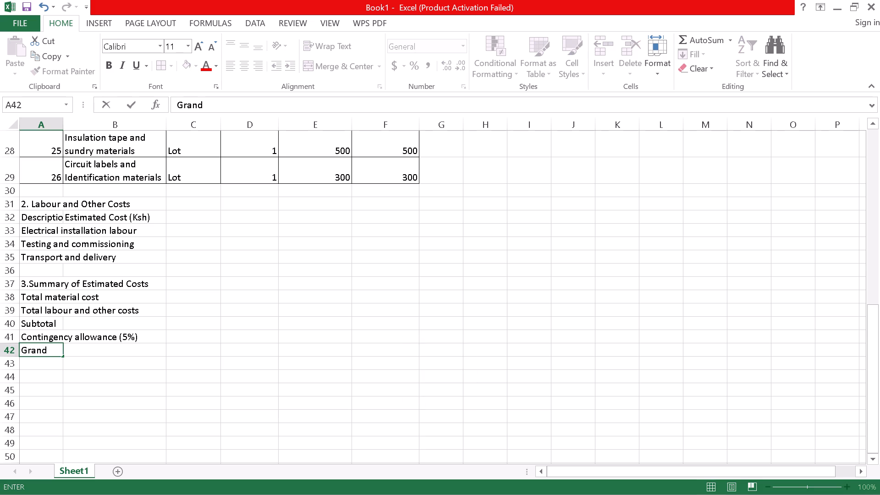
key("t")
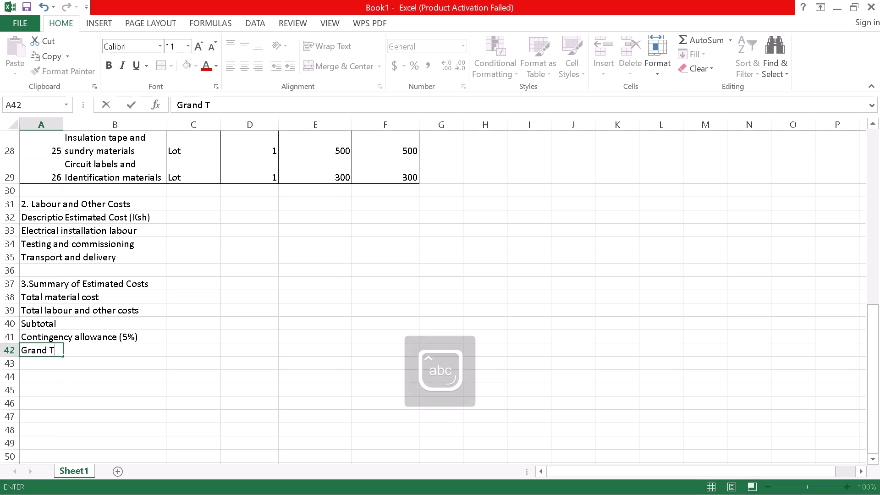
key("BackSpace")
key("BackSpace")
key("BackSpace")
key("BackSpace")
key("BackSpace")
key("BackSpace")
type("RAND TOTAL")
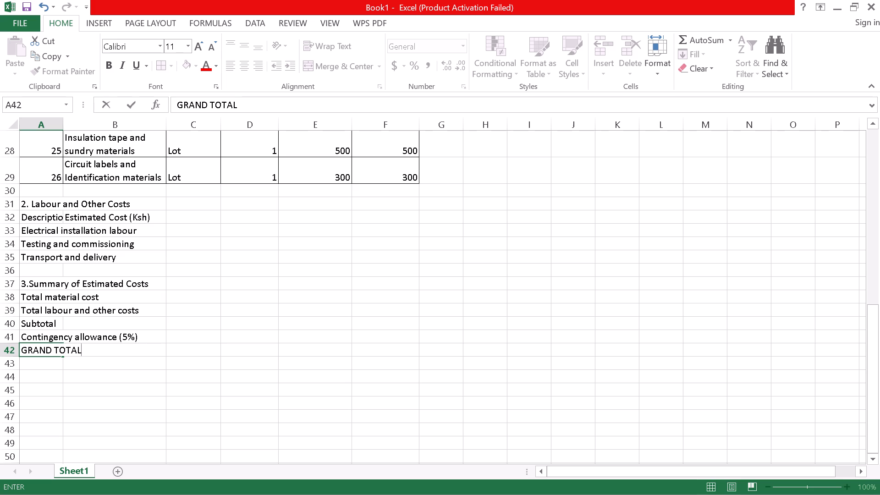
scroll(128, 236, "down", 1)
scroll(128, 236, "up", 2)
scroll(117, 348, "down", 1)
Fill the "2. Labour and Other Costs" heading from A31 across to B31 and down through row 35.
left_click(22, 198)
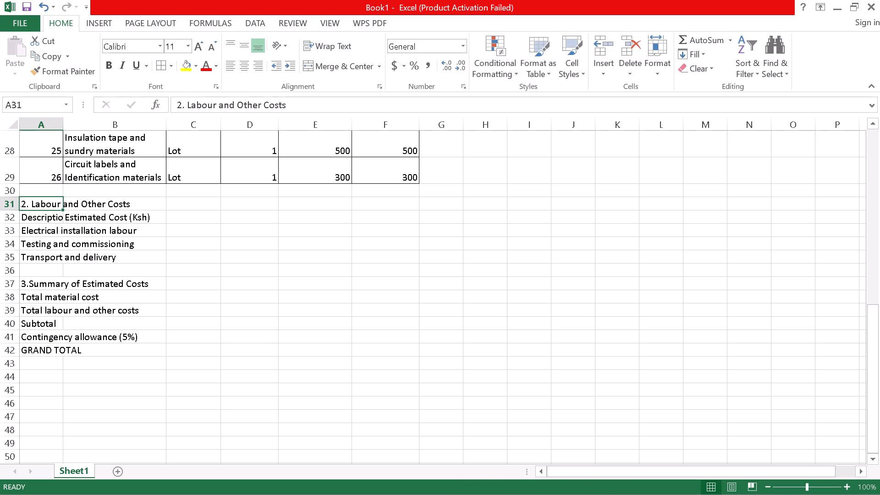
left_click_drag(62, 209, 143, 280)
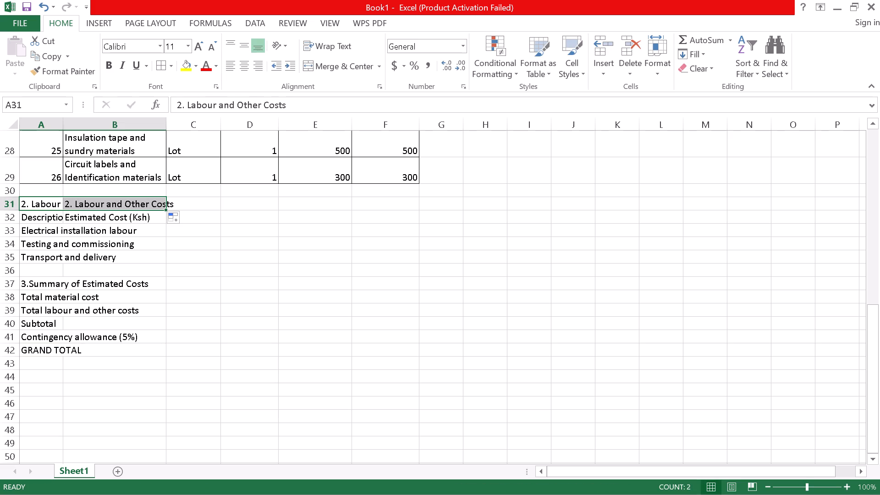
left_click_drag(165, 210, 165, 246)
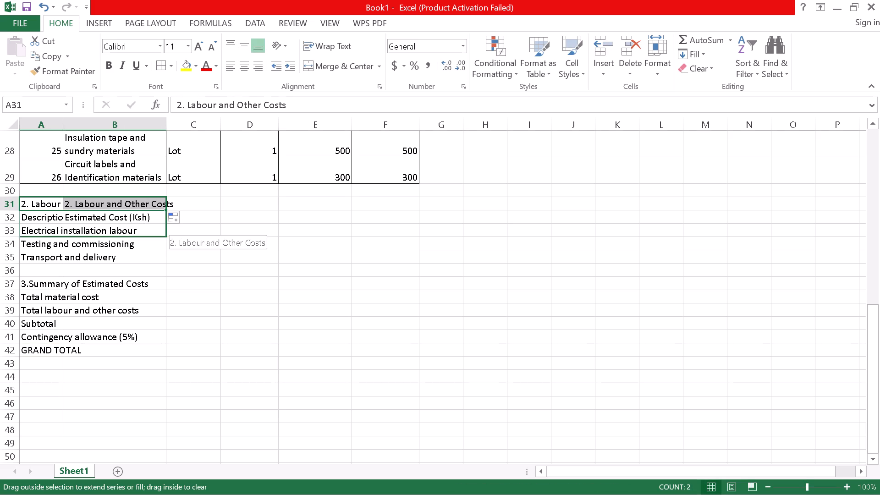
left_click_drag(165, 246, 159, 267)
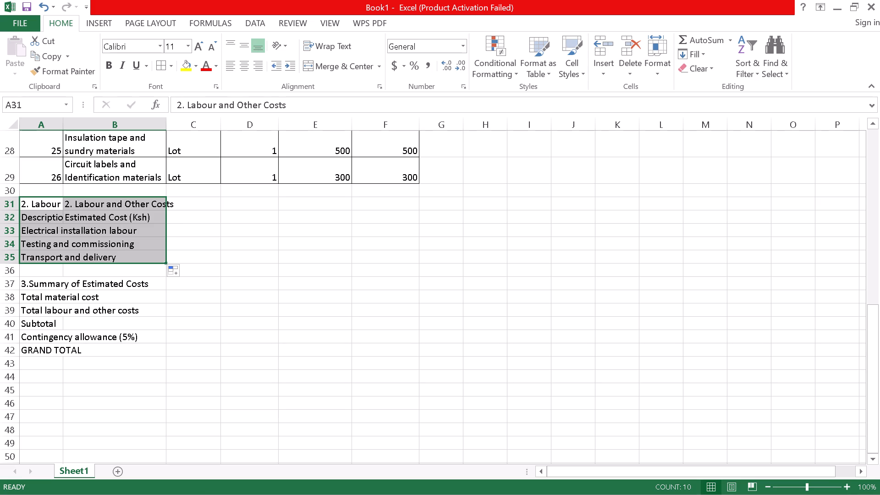
Undo the fill of the "2. Labour and Other Costs" heading, both down the rows and across to B31.
left_click(46, 8)
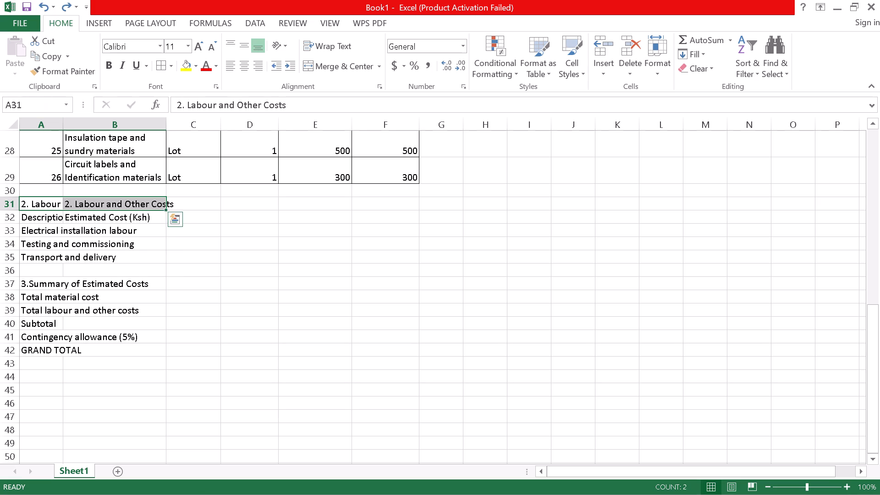
left_click(46, 10)
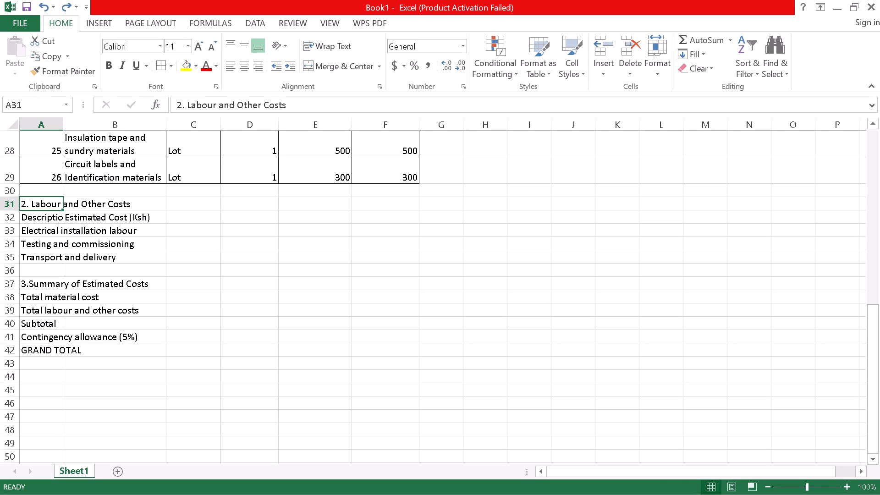
Copy the labour and other costs block A31:B35 into a new sheet, starting at cell A1.
left_click_drag(52, 202, 116, 257)
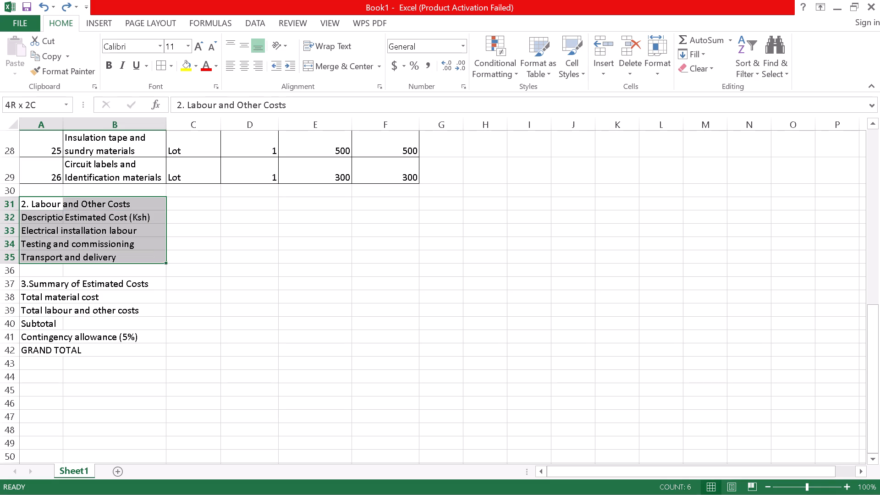
left_click_drag(116, 257, 118, 254)
key("ctrl+c")
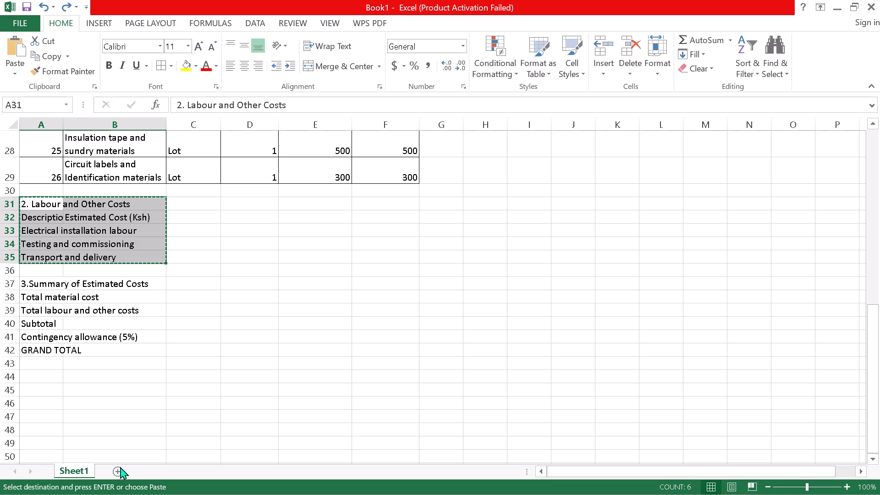
left_click(121, 470)
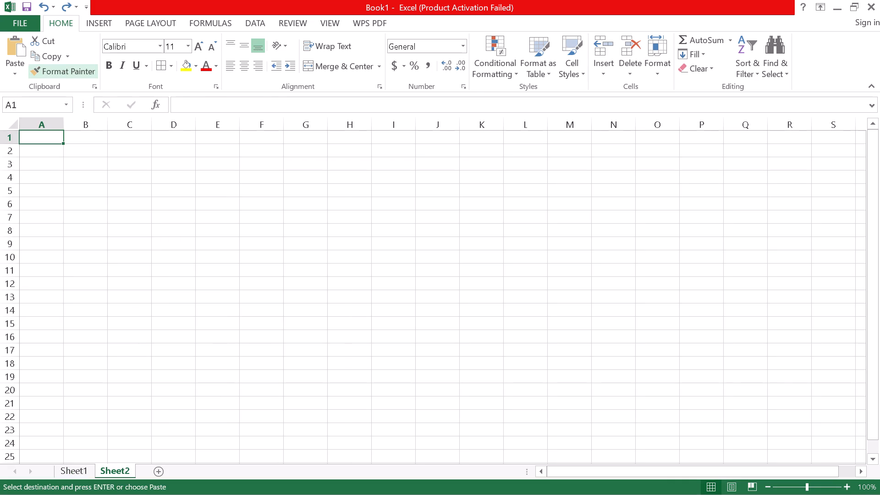
key("ctrl+v")
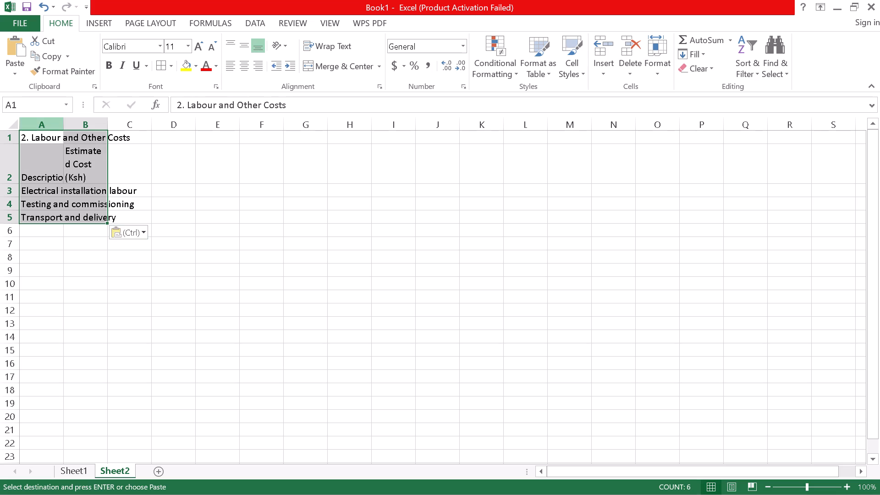
left_click(56, 253)
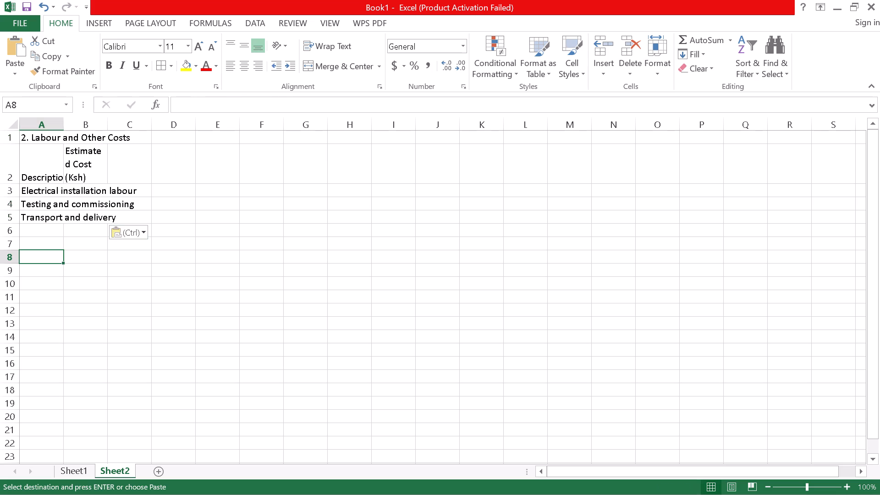
Widen columns A and B to fit their text on one line and reduce row 2 to single-line height.
left_click_drag(65, 121, 138, 126)
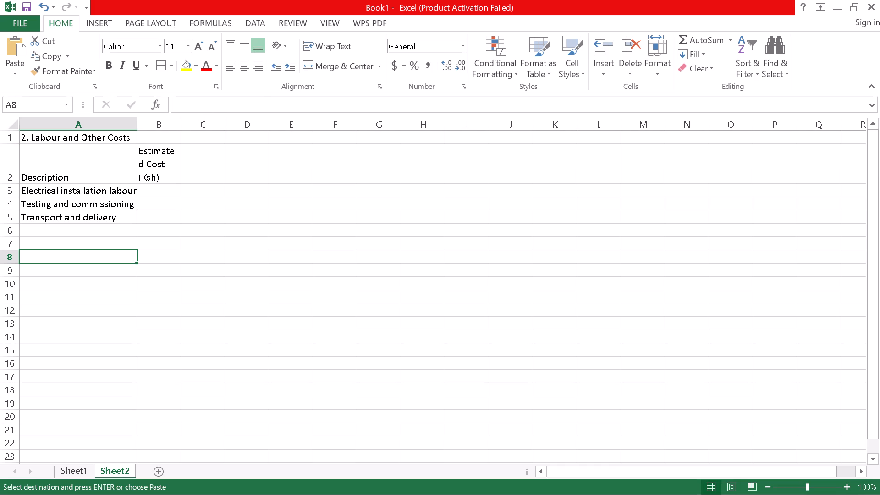
left_click_drag(181, 121, 236, 118)
left_click(236, 118)
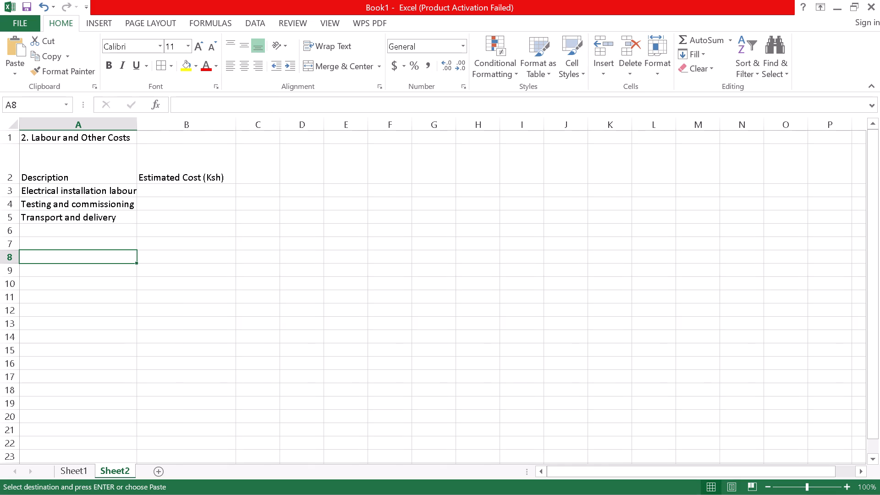
left_click_drag(13, 181, 12, 155)
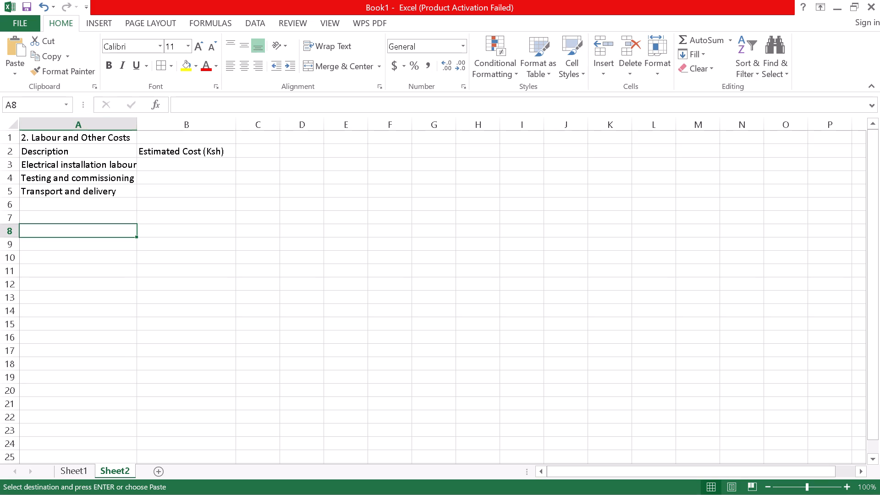
left_click_drag(137, 121, 148, 118)
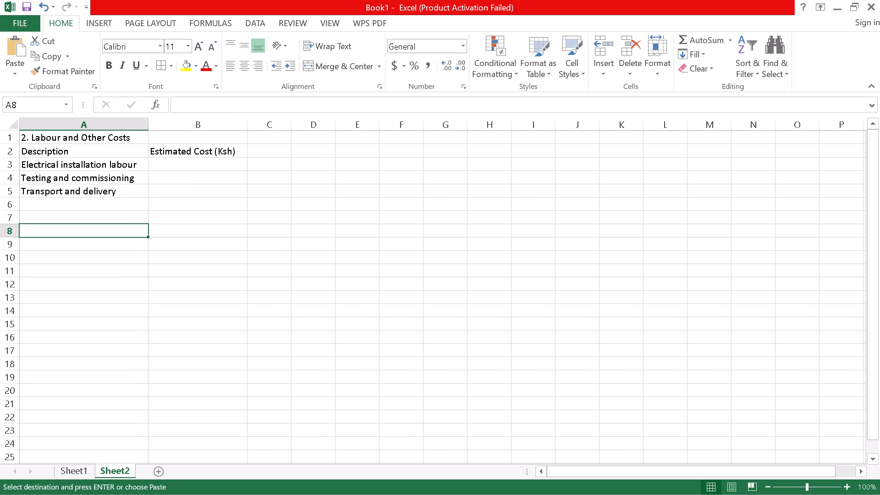
Merge A1:B1 for the "2. Labour and Other Costs" heading and left-align it.
left_click(36, 204)
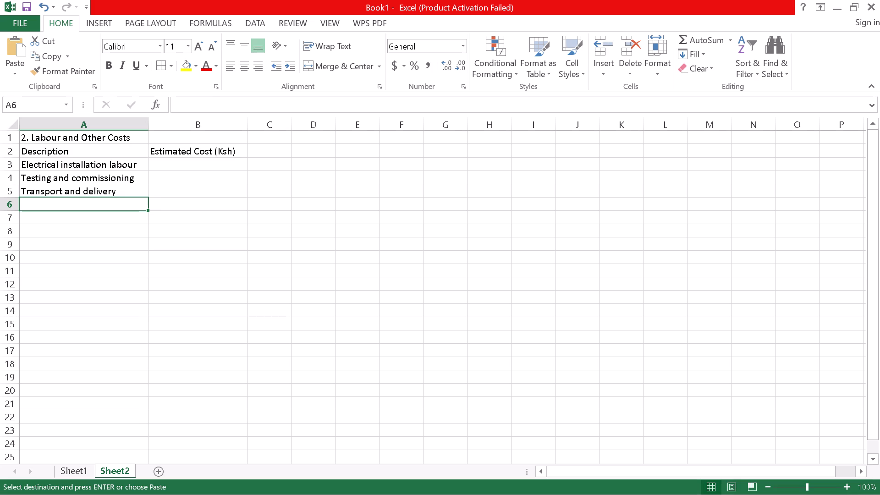
left_click(38, 148)
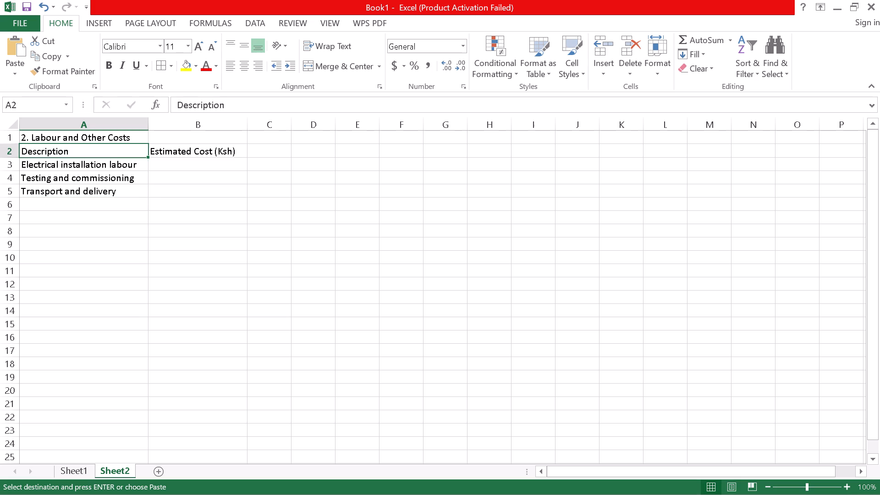
left_click(22, 135)
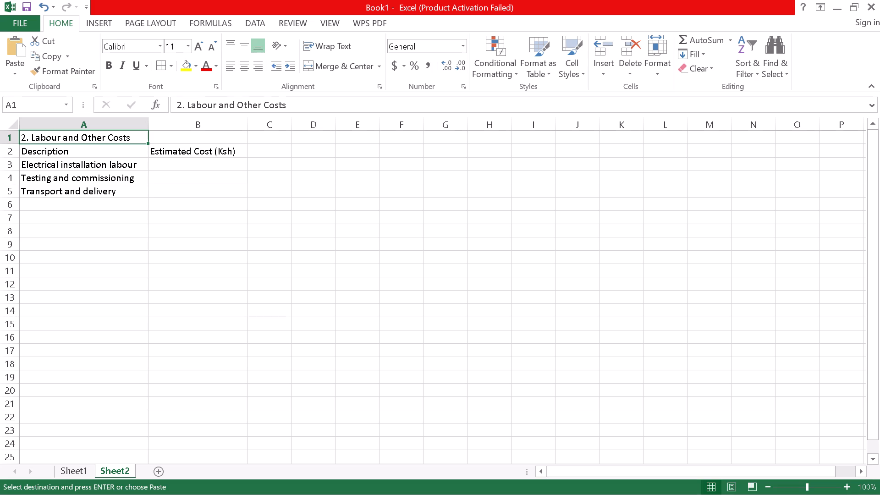
left_click_drag(147, 143, 127, 149)
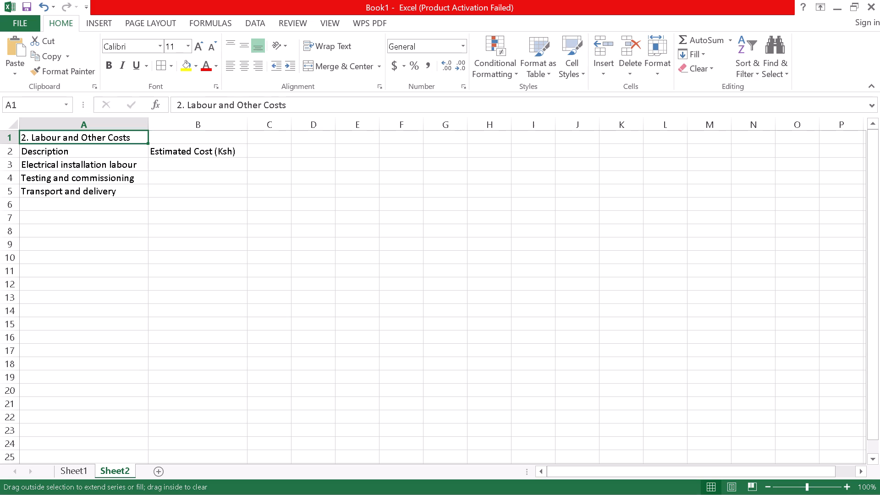
left_click_drag(137, 137, 192, 138)
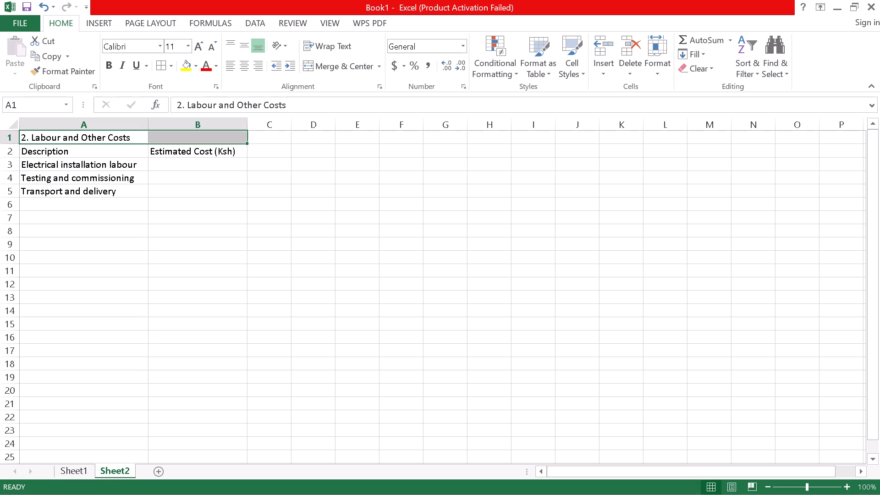
left_click(310, 63)
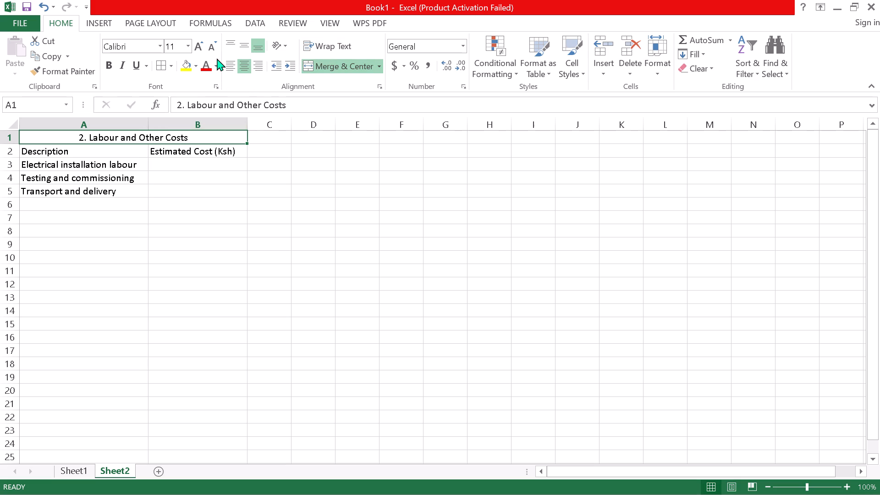
left_click(234, 66)
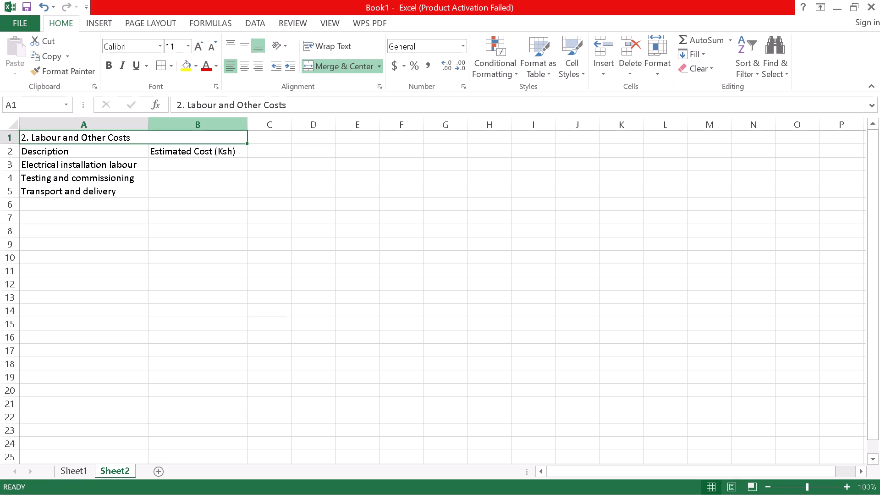
Enter the estimated costs: 15,000 for electrical installation labour, 3000 for testing and commissioning, and 2000 for transport and delivery.
left_click(164, 164)
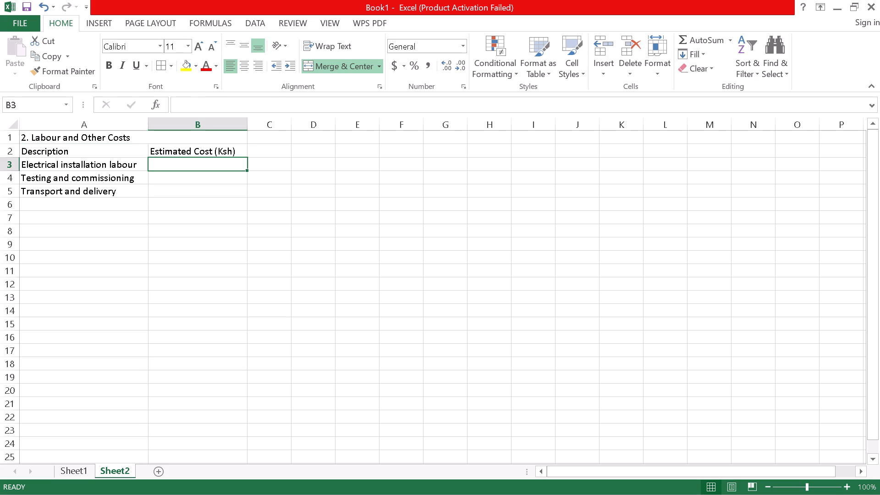
key("1")
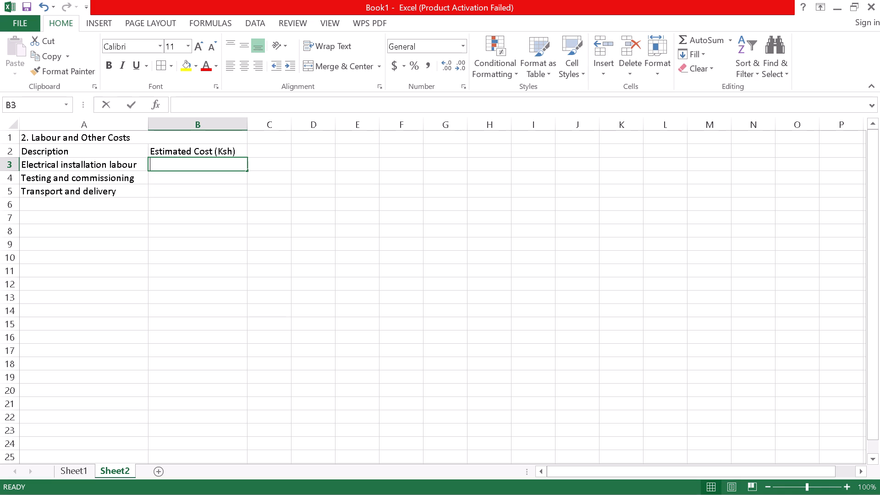
key("5")
key("comma")
type("000")
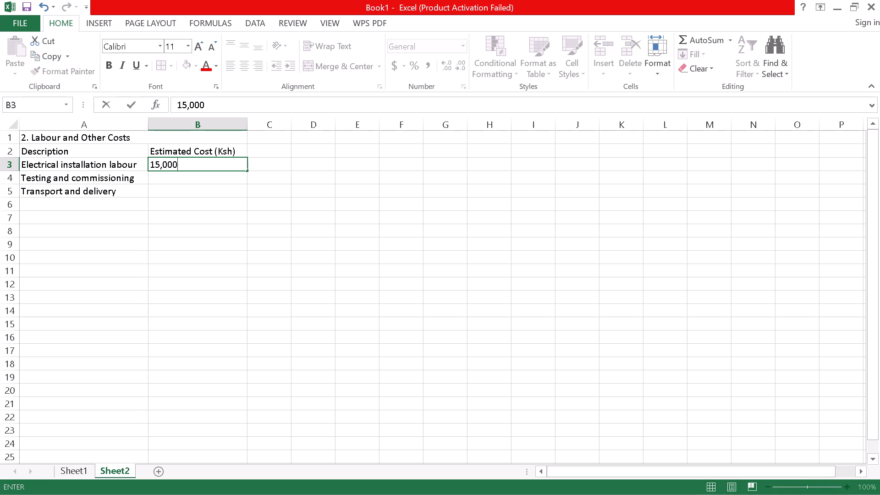
key("Return")
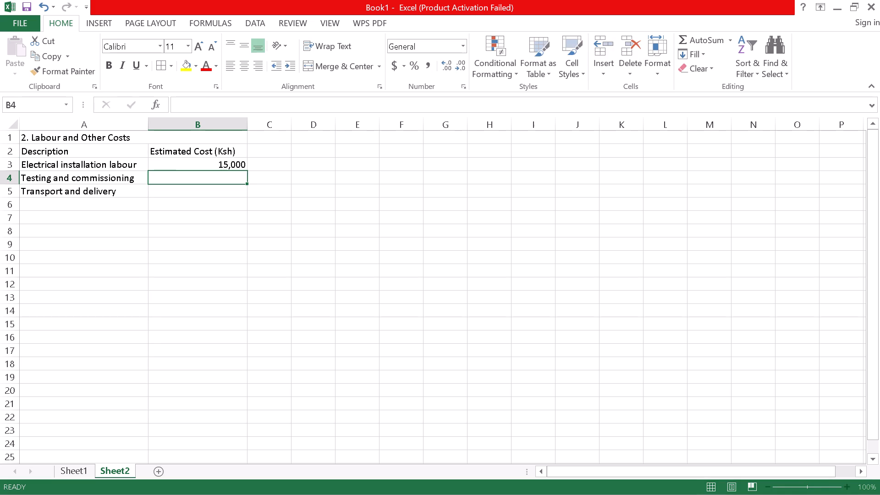
type("300")
key("0")
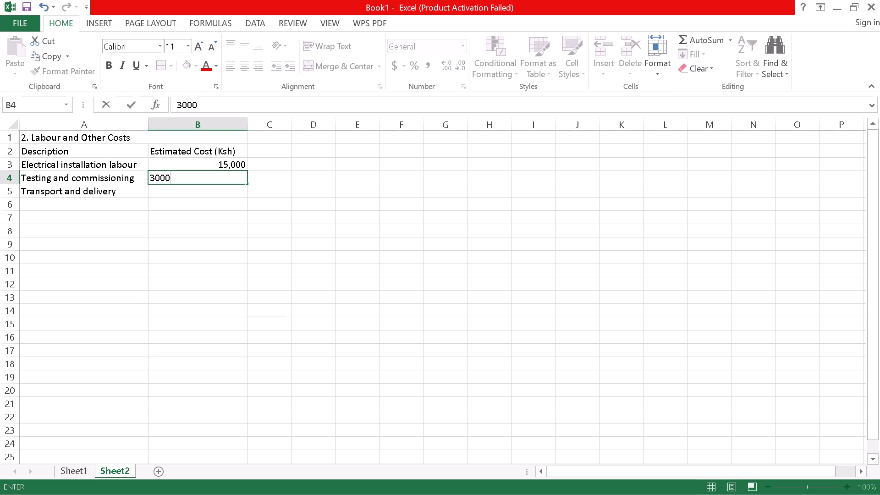
key("Return")
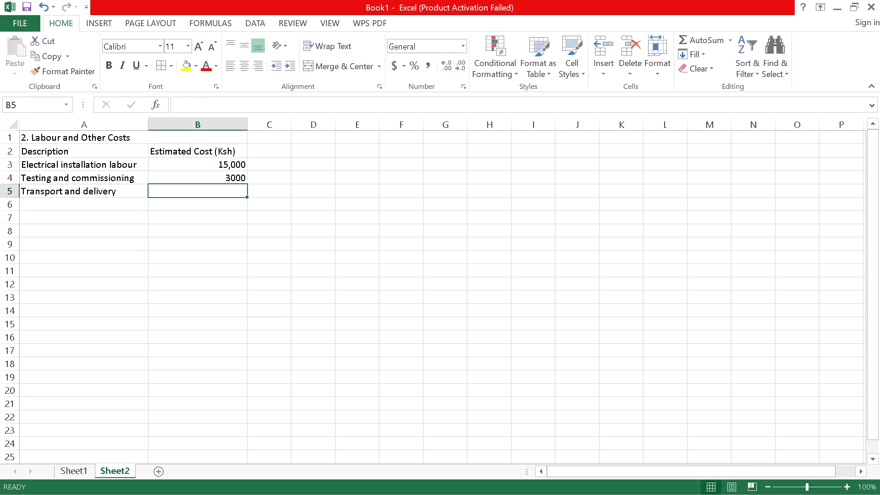
type("2000")
key("Return")
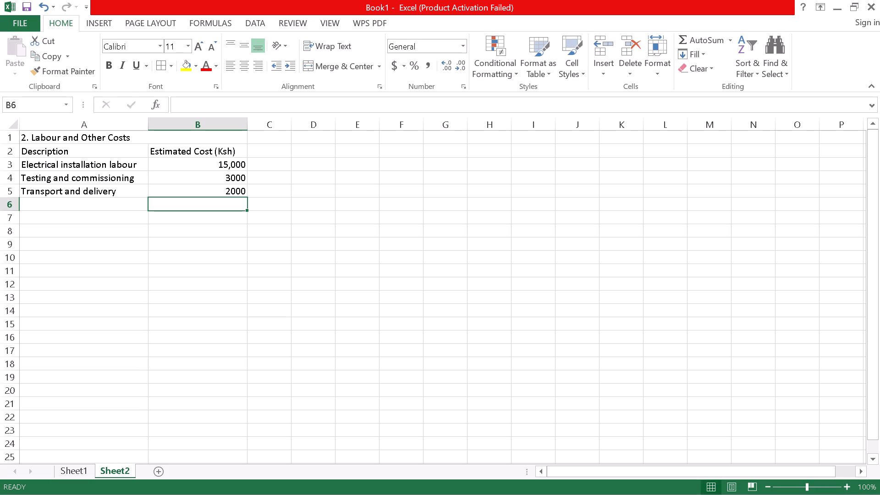
Make the column headers "Description" and "Estimated Cost (Ksh)" in A2:B2 bold.
left_click_drag(27, 152, 202, 149)
left_click_drag(202, 149, 187, 153)
left_click(62, 148)
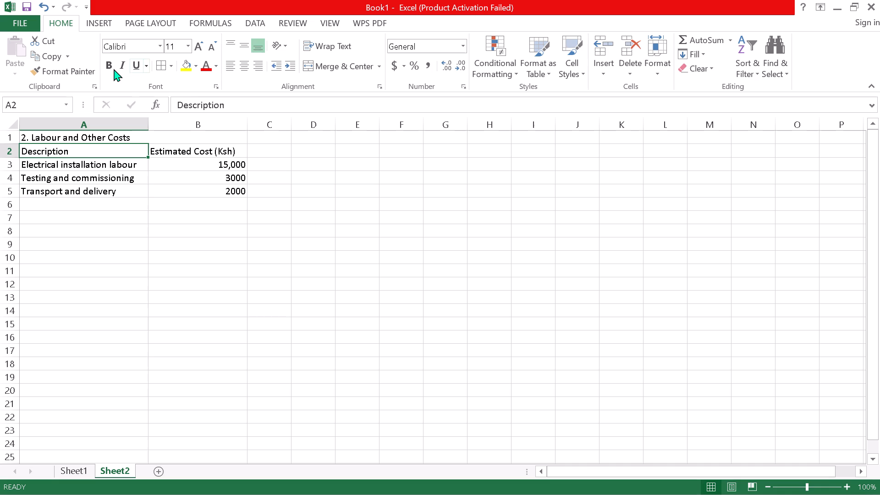
left_click_drag(177, 152, 212, 154)
left_click(87, 148)
left_click_drag(159, 147, 181, 149)
left_click_drag(98, 149, 108, 149)
left_click_drag(123, 149, 214, 152)
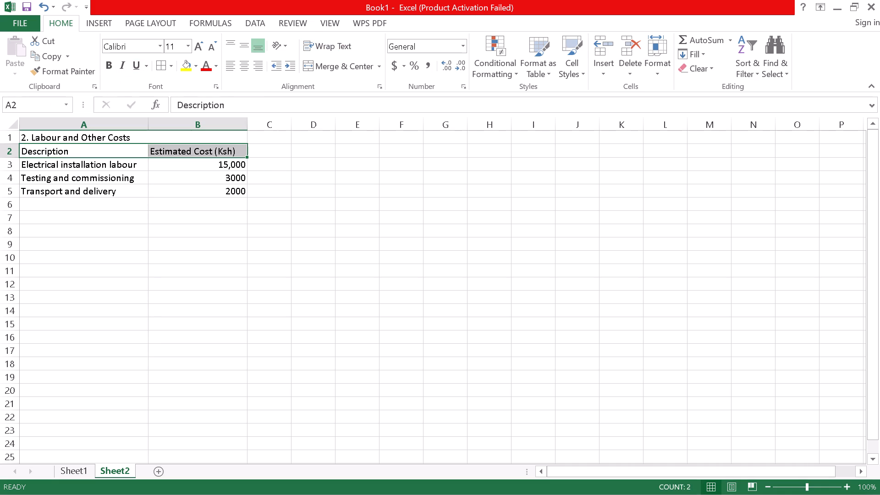
left_click(105, 64)
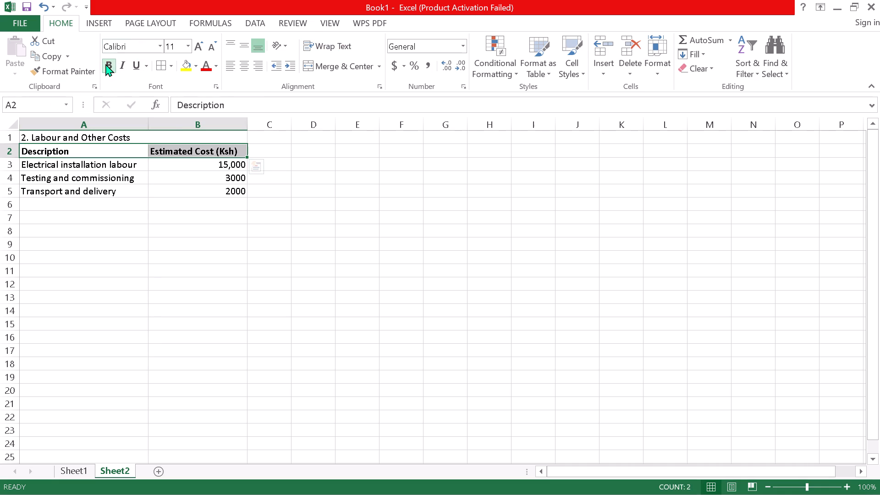
Format the "2. Labour and Other Costs" heading as bold at font size 16.
left_click(79, 137)
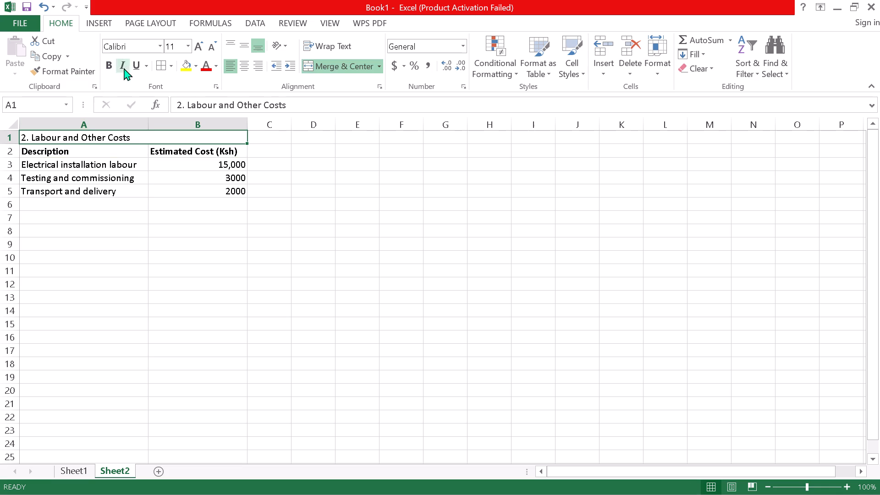
left_click(190, 50)
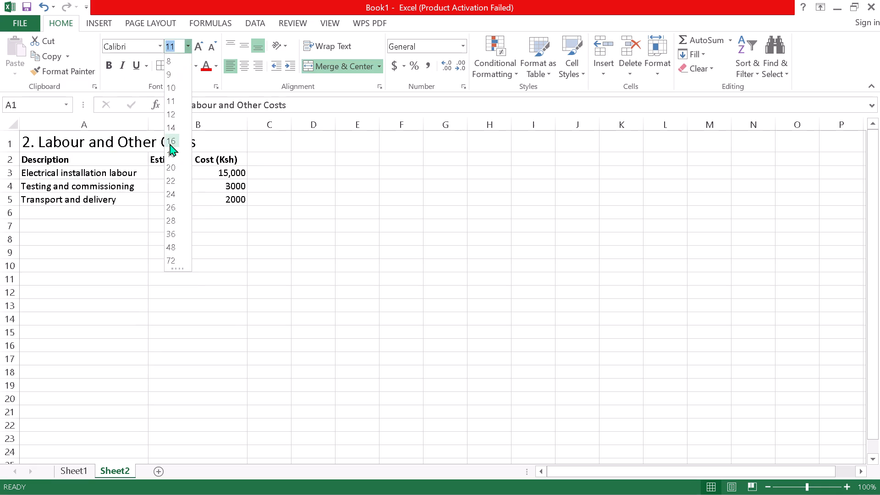
left_click(170, 142)
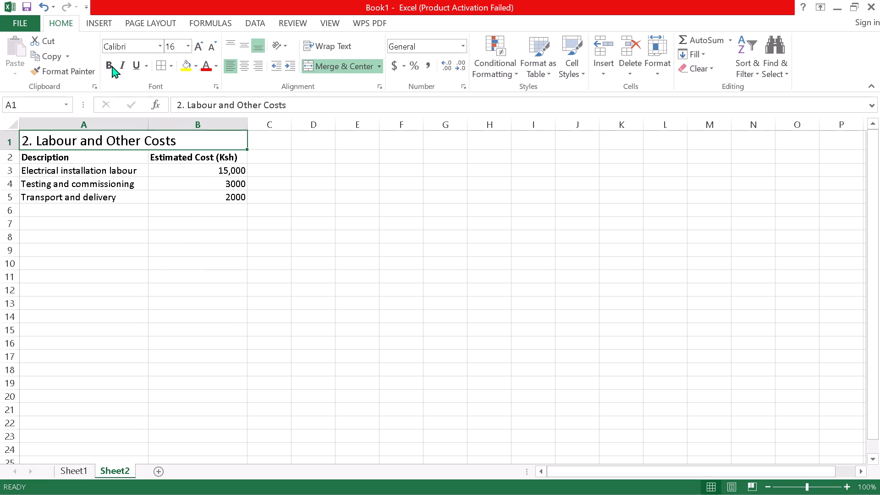
left_click(112, 66)
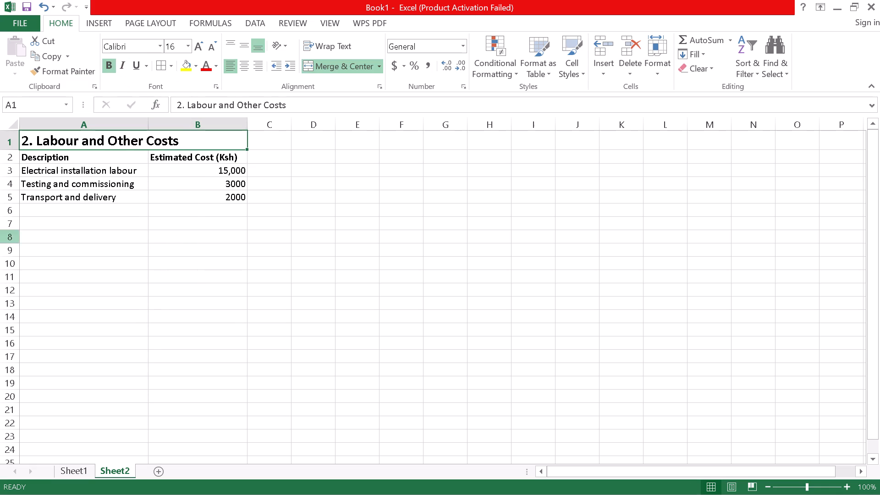
left_click(55, 169)
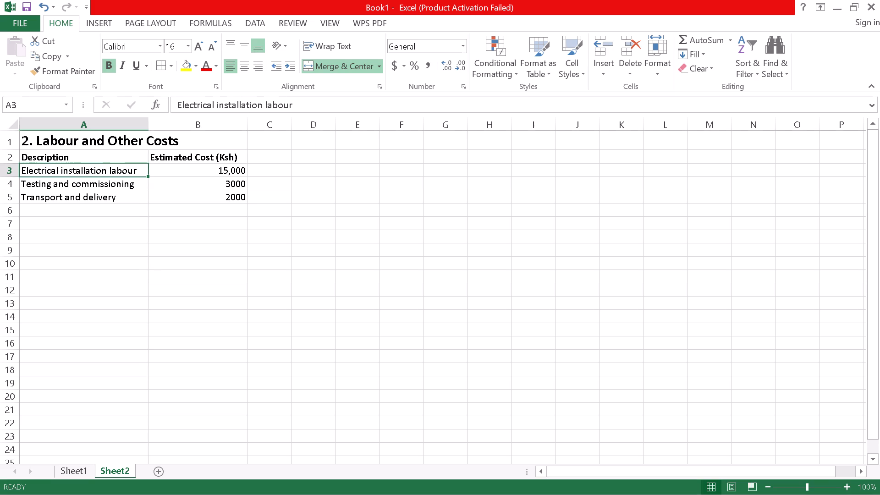